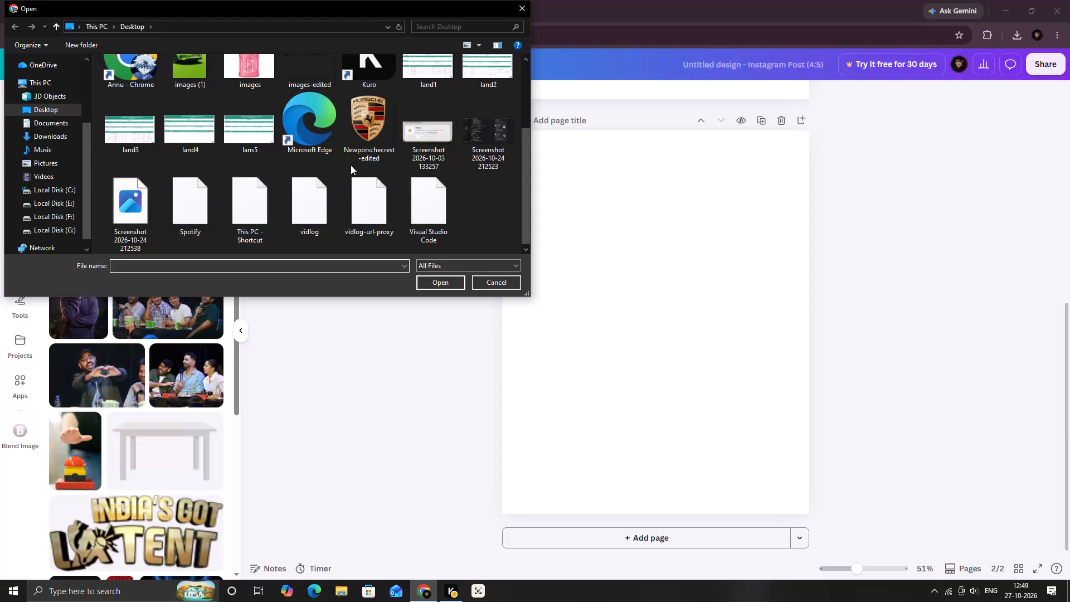
Upload five Desktop images: the Porsche wordmark, both silver car pictures, the GT3 RS lettering and the green car photo.
{"action": "scroll", "coordinate": [368, 148], "scroll_direction": "up", "scroll_amount": 1}
{"action": "scroll", "coordinate": [368, 148], "scroll_direction": "down", "scroll_amount": 1}
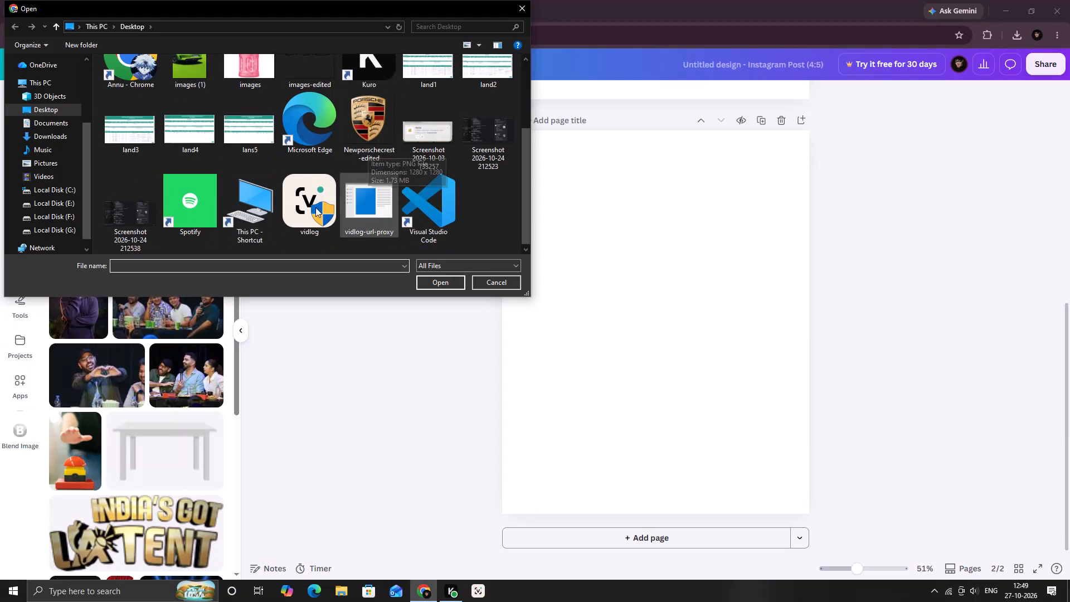
{"action": "scroll", "coordinate": [330, 217], "scroll_direction": "up", "scroll_amount": 4}
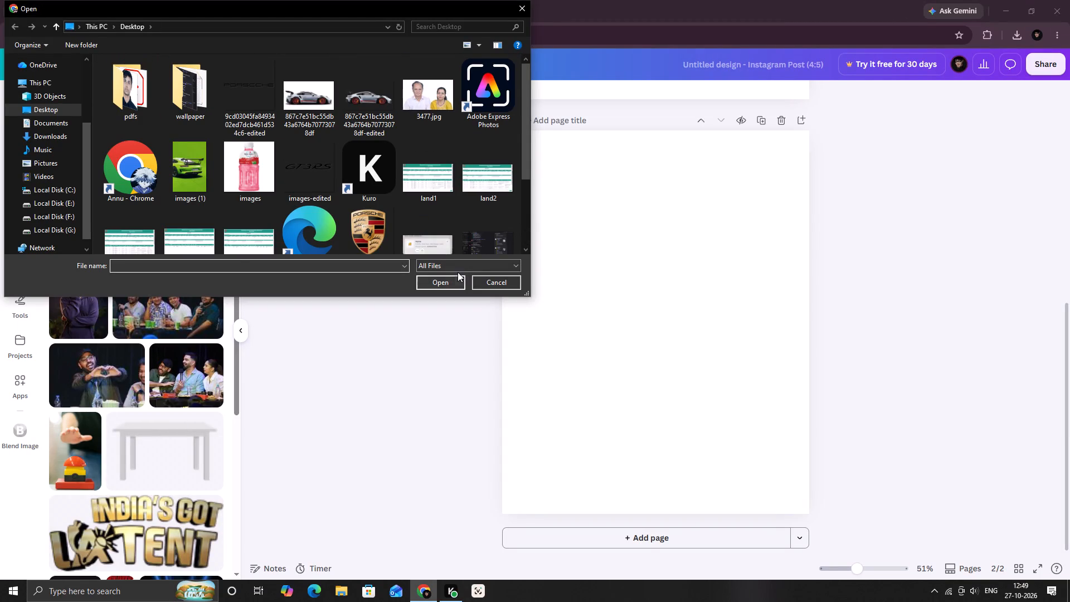
{"action": "left_click", "coordinate": [242, 104], "text": "ctrl"}
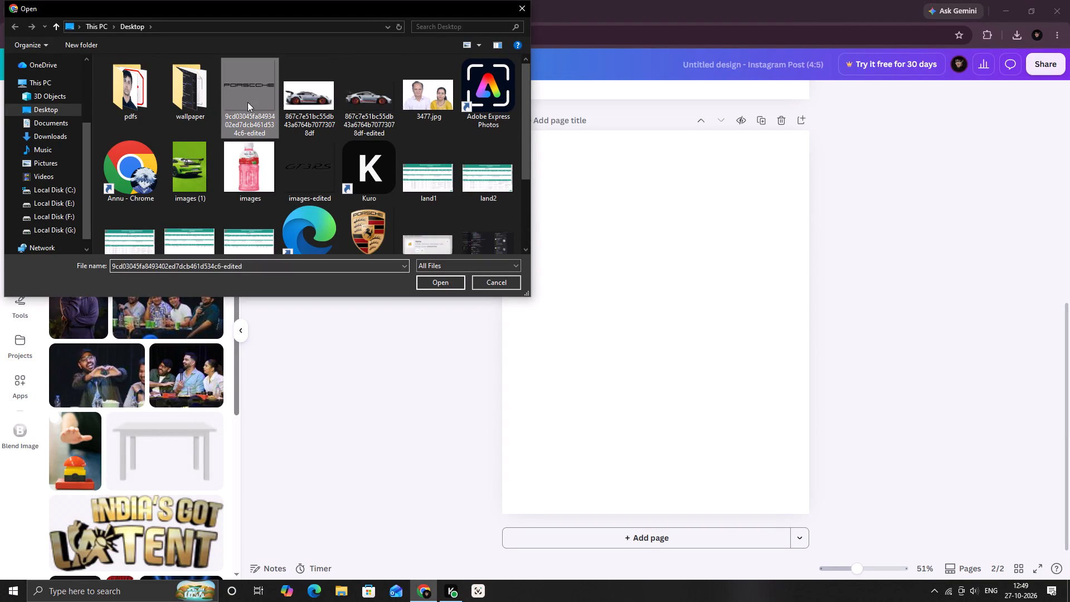
{"action": "left_click", "coordinate": [299, 96], "text": "ctrl"}
{"action": "left_click", "coordinate": [367, 101], "text": "ctrl"}
{"action": "left_click", "coordinate": [301, 177], "text": "ctrl"}
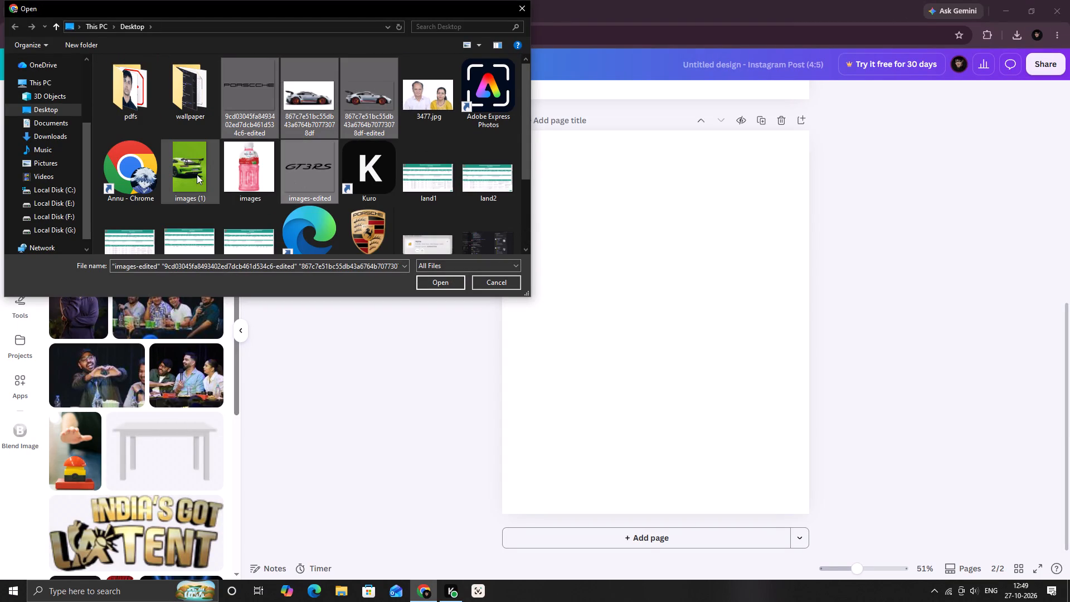
{"action": "left_click", "coordinate": [196, 174], "text": "ctrl"}
{"action": "left_click", "coordinate": [434, 281]}
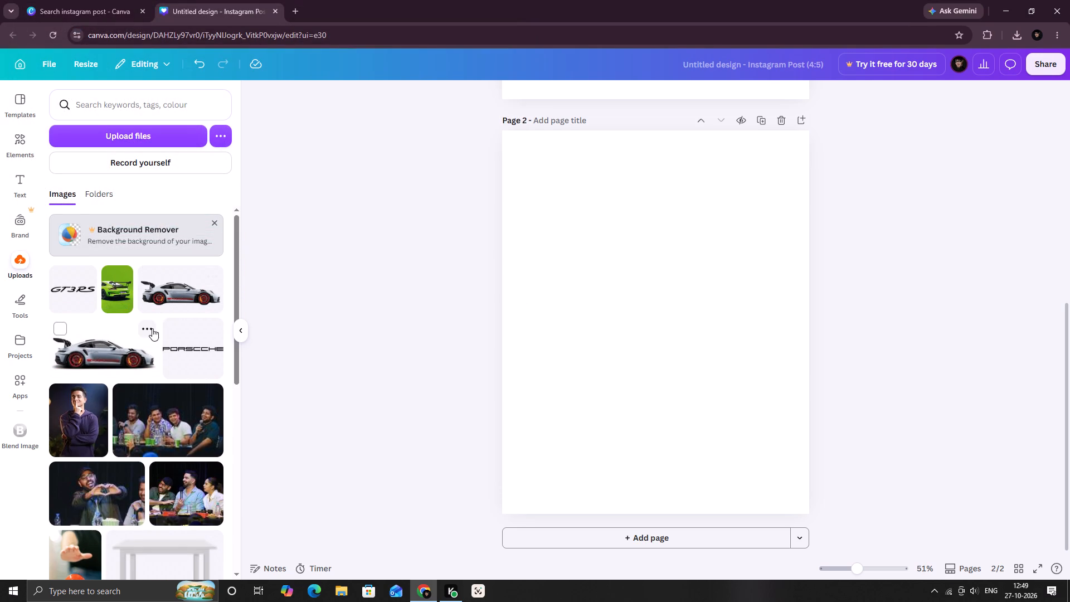
Upload the Porsche crest image, Newporschecrest-edited, from the Desktop.
{"action": "left_click", "coordinate": [137, 126]}
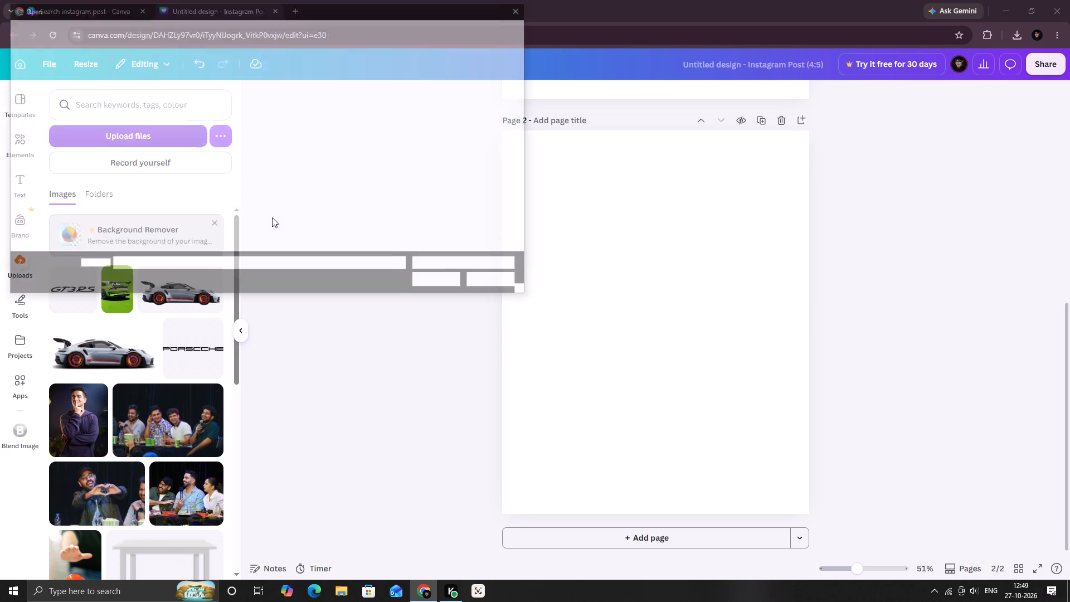
{"action": "scroll", "coordinate": [430, 183], "scroll_direction": "down", "scroll_amount": 1}
{"action": "left_click", "coordinate": [369, 211]}
{"action": "left_click", "coordinate": [435, 281]}
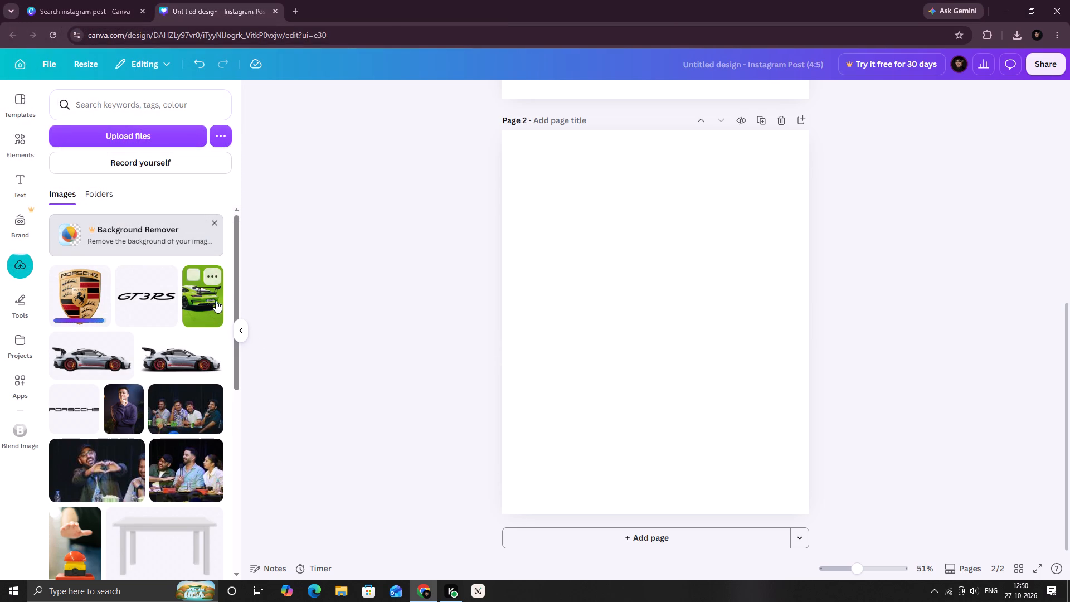
Place the green car photo on page 2 and shift it slightly past the page's left edge.
{"action": "left_click_drag", "start_coordinate": [207, 295], "coordinate": [533, 190]}
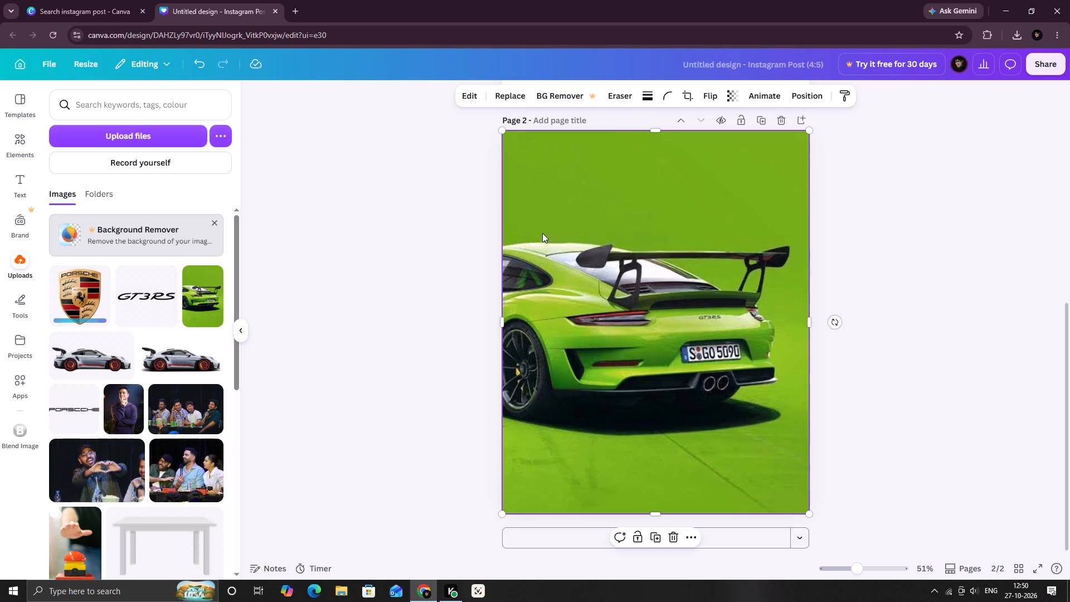
{"action": "left_click_drag", "start_coordinate": [616, 244], "coordinate": [538, 274]}
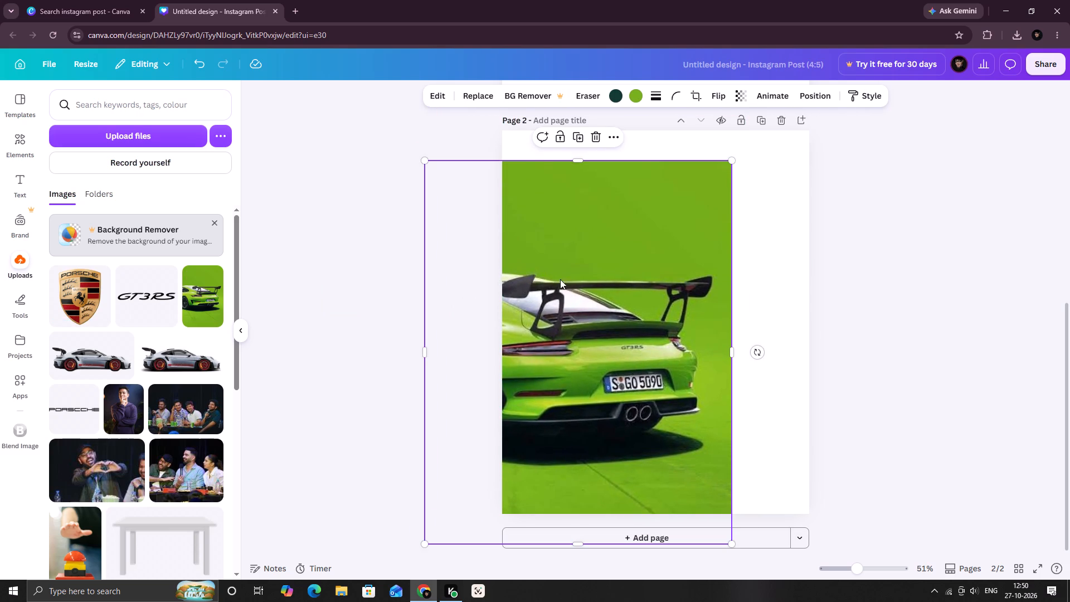
{"action": "left_click_drag", "start_coordinate": [596, 304], "coordinate": [603, 263]}
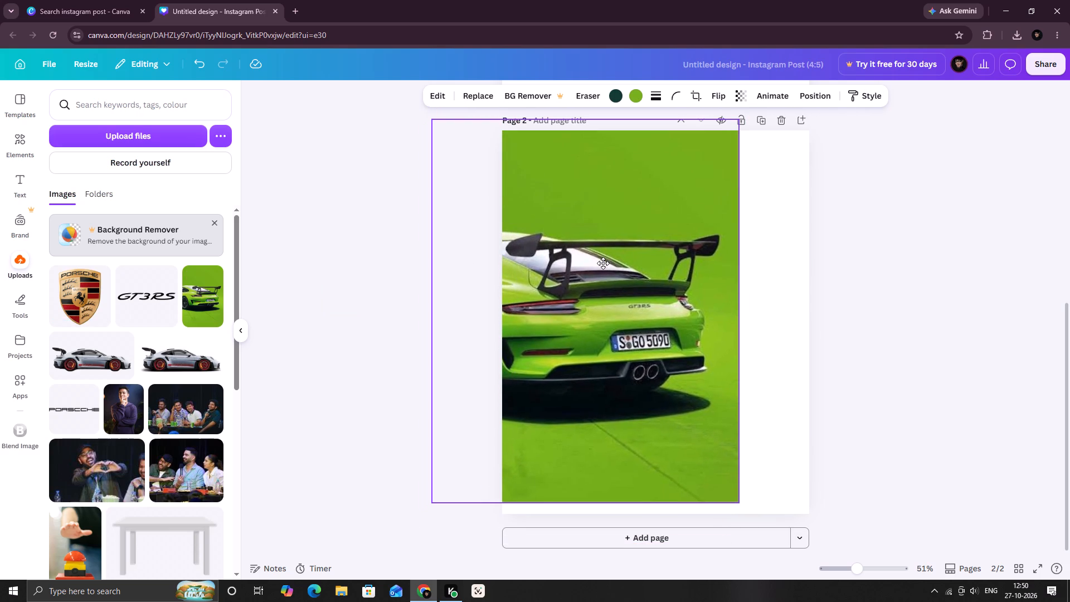
{"action": "left_click_drag", "start_coordinate": [603, 263], "coordinate": [635, 269]}
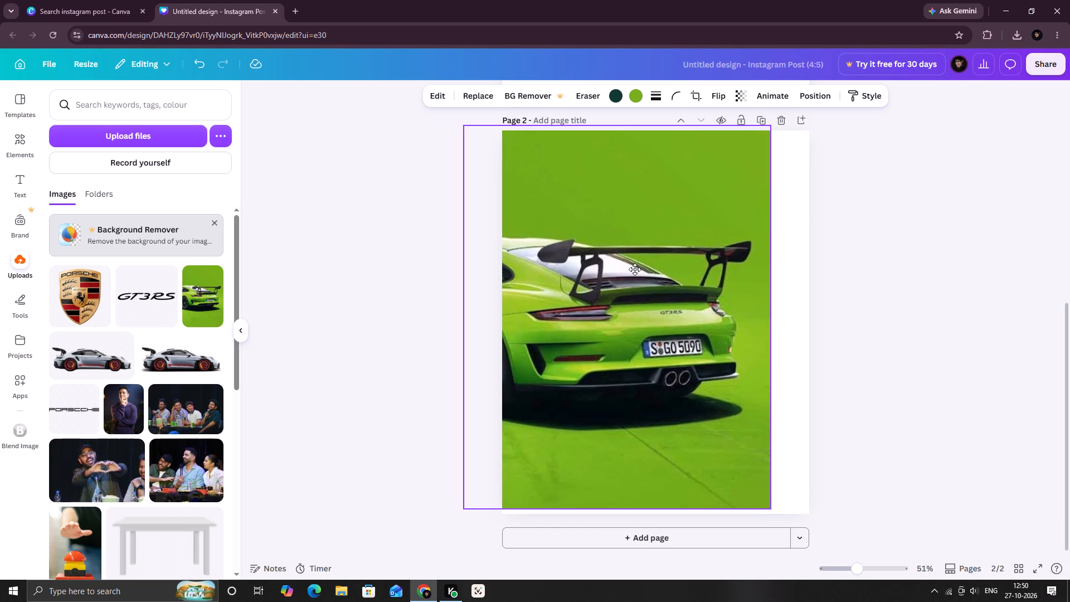
{"action": "left_click_drag", "start_coordinate": [635, 269], "coordinate": [631, 269]}
Move the green car photo from page 2 up onto page 1.
{"action": "scroll", "coordinate": [870, 294], "scroll_direction": "down", "scroll_amount": 1}
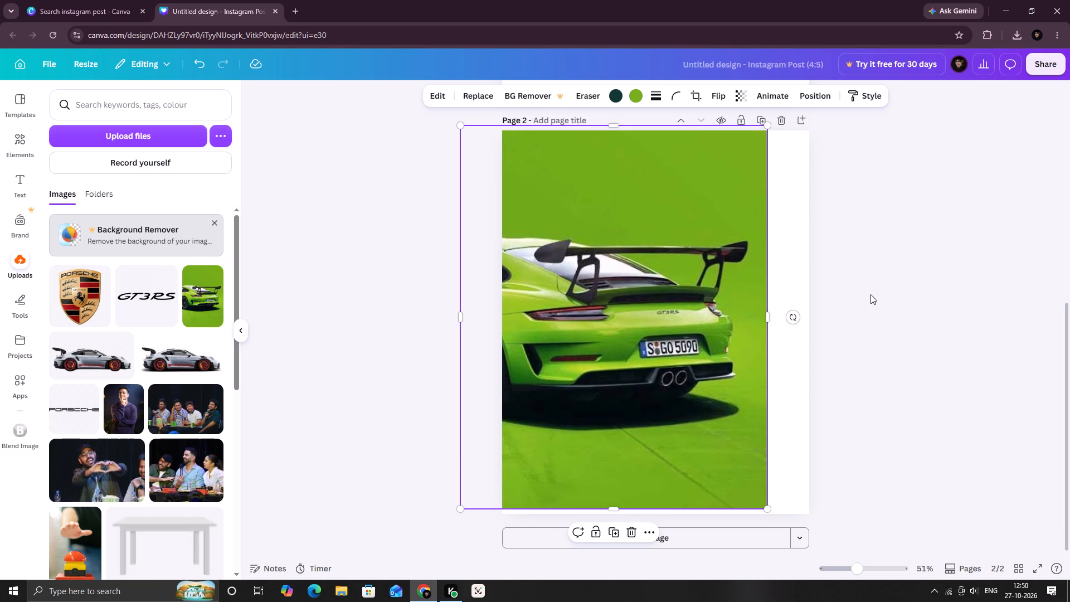
{"action": "scroll", "coordinate": [836, 292], "scroll_direction": "down", "scroll_amount": 1}
{"action": "scroll", "coordinate": [836, 292], "scroll_direction": "up", "scroll_amount": 2}
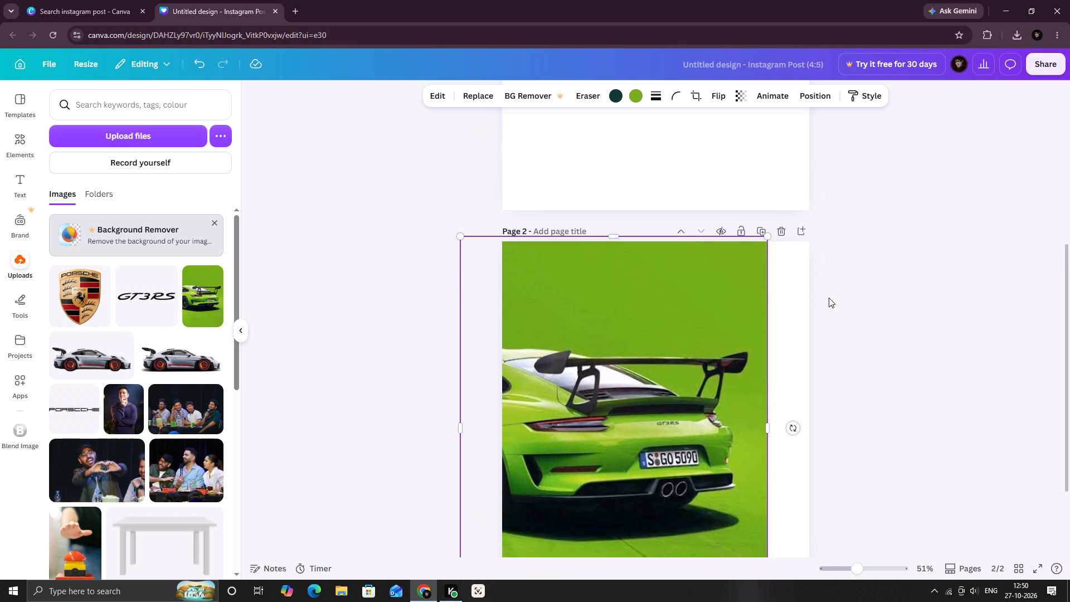
{"action": "scroll", "coordinate": [829, 298], "scroll_direction": "down", "scroll_amount": 2}
{"action": "scroll", "coordinate": [828, 298], "scroll_direction": "up", "scroll_amount": 1}
{"action": "left_click_drag", "start_coordinate": [665, 375], "coordinate": [654, 132]}
{"action": "scroll", "coordinate": [910, 293], "scroll_direction": "down", "scroll_amount": 5}
{"action": "scroll", "coordinate": [910, 293], "scroll_direction": "up", "scroll_amount": 7}
{"action": "scroll", "coordinate": [874, 348], "scroll_direction": "down", "scroll_amount": 3}
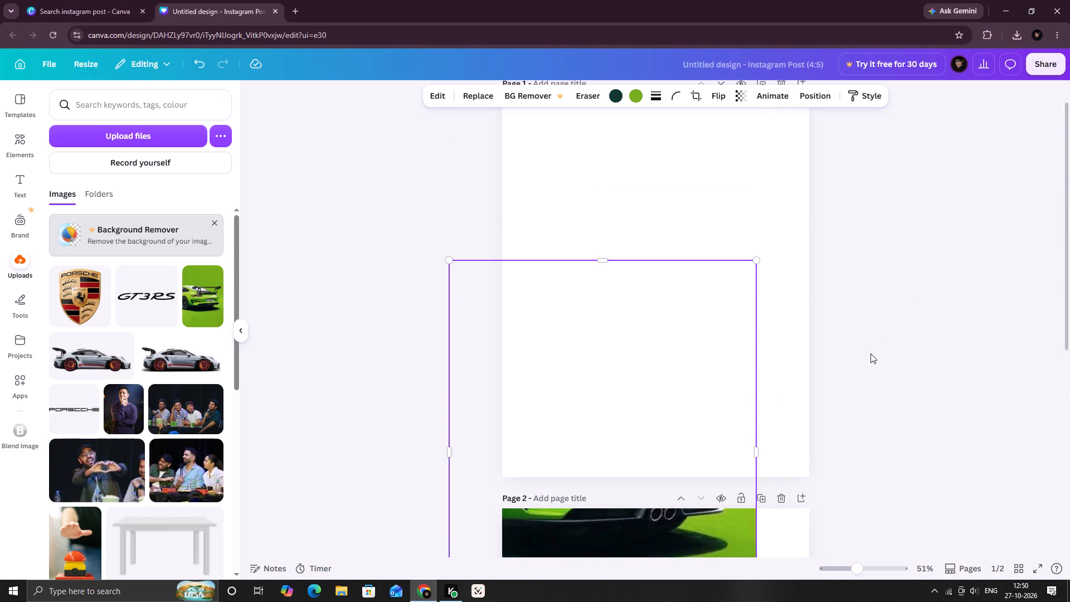
{"action": "left_click_drag", "start_coordinate": [590, 430], "coordinate": [602, 224]}
{"action": "scroll", "coordinate": [852, 289], "scroll_direction": "up", "scroll_amount": 3}
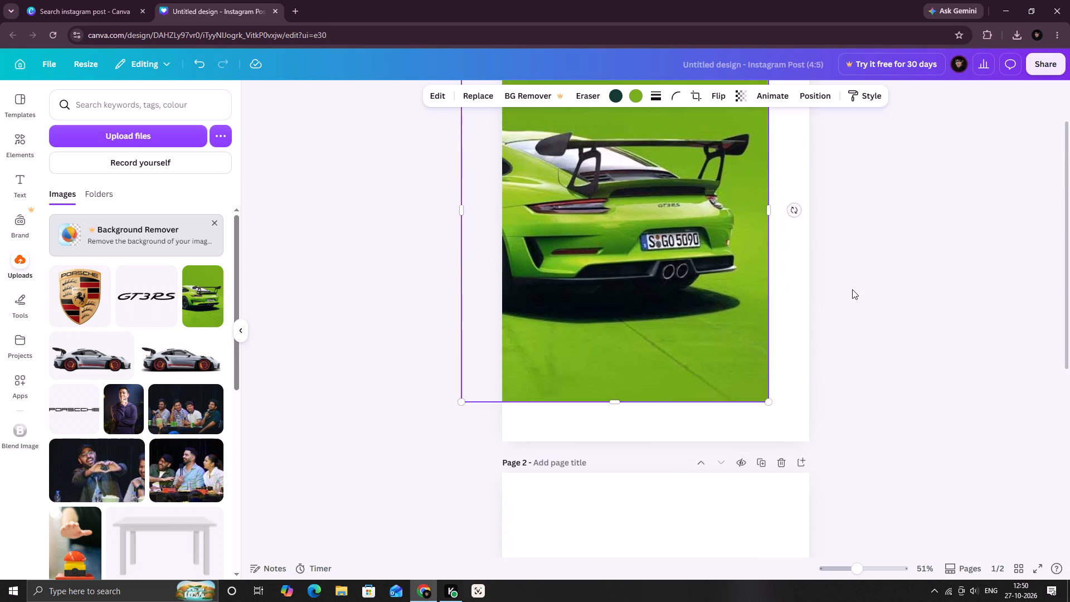
Enlarge and reposition the green car photo so that it covers all of page 1.
{"action": "scroll", "coordinate": [852, 289], "scroll_direction": "up", "scroll_amount": 5}
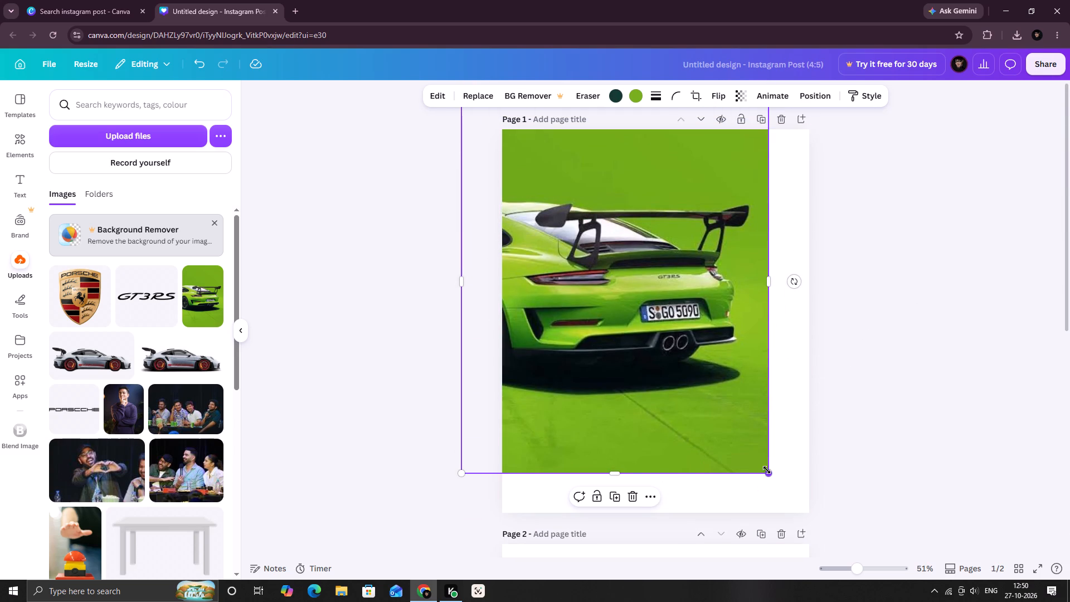
{"action": "left_click_drag", "start_coordinate": [767, 470], "coordinate": [806, 503]}
{"action": "left_click_drag", "start_coordinate": [729, 471], "coordinate": [743, 470]}
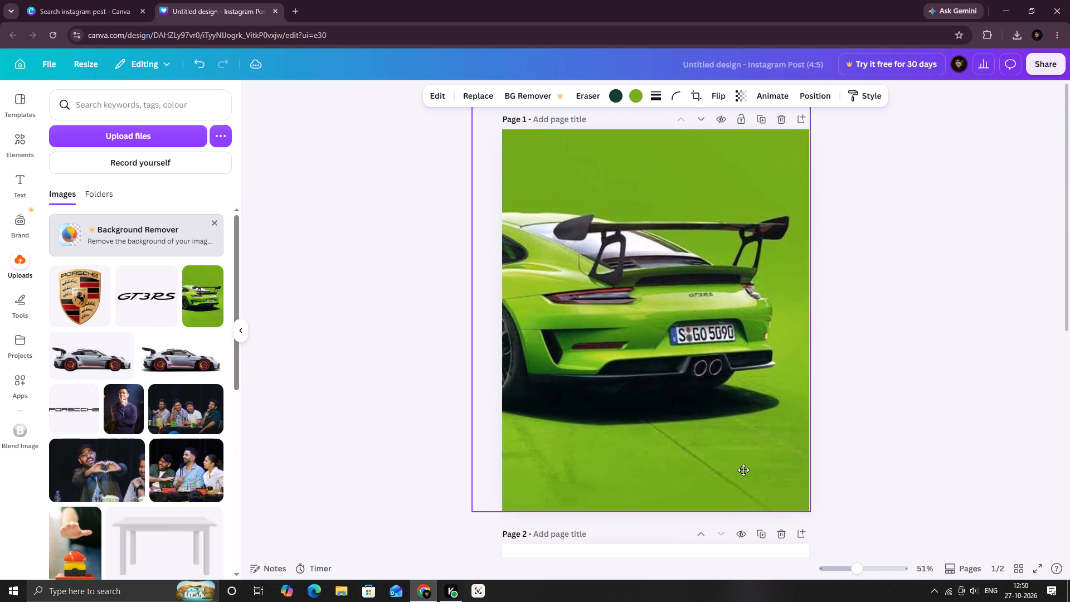
{"action": "left_click_drag", "start_coordinate": [743, 470], "coordinate": [763, 475]}
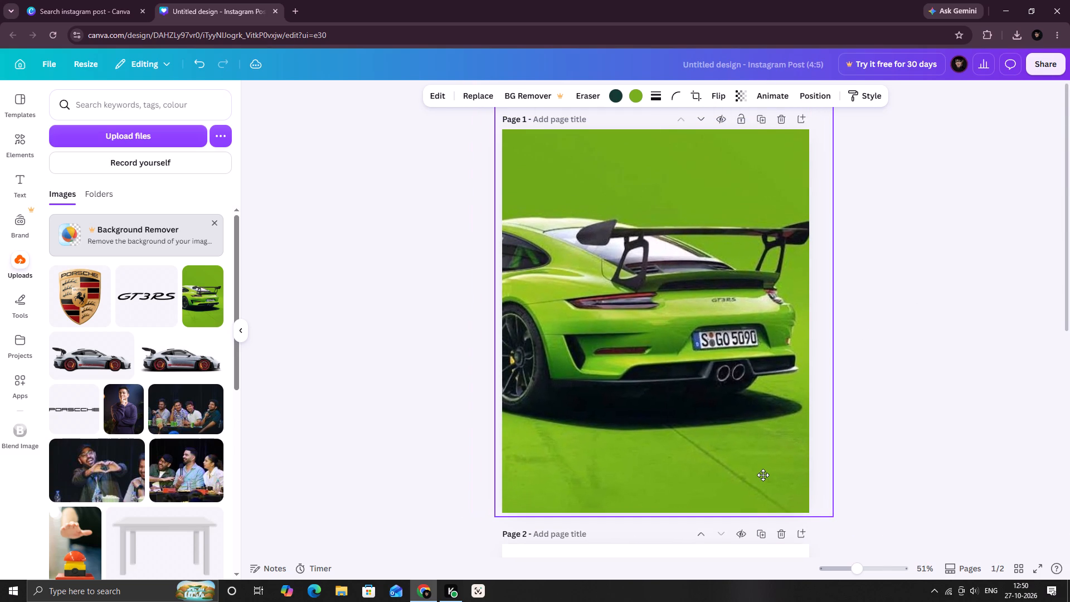
Scale the green car photo down to slightly smaller than page 1 and position it within the page's edges.
{"action": "left_click_drag", "start_coordinate": [763, 475], "coordinate": [757, 475]}
{"action": "scroll", "coordinate": [901, 401], "scroll_direction": "down", "scroll_amount": 1}
{"action": "scroll", "coordinate": [902, 401], "scroll_direction": "up", "scroll_amount": 1}
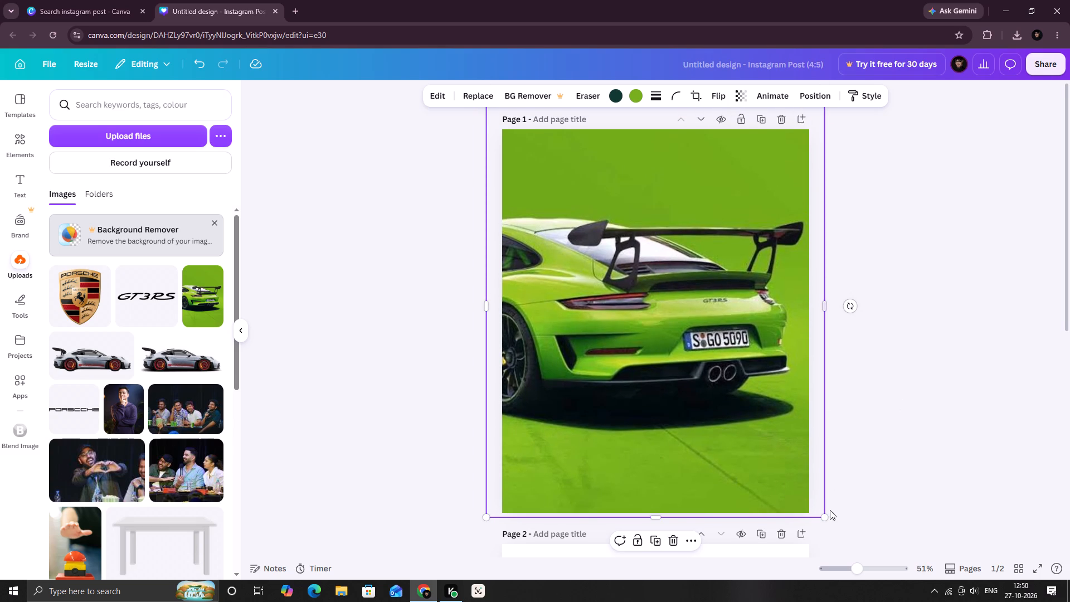
{"action": "left_click_drag", "start_coordinate": [826, 513], "coordinate": [785, 440]}
{"action": "left_click_drag", "start_coordinate": [663, 356], "coordinate": [697, 414]}
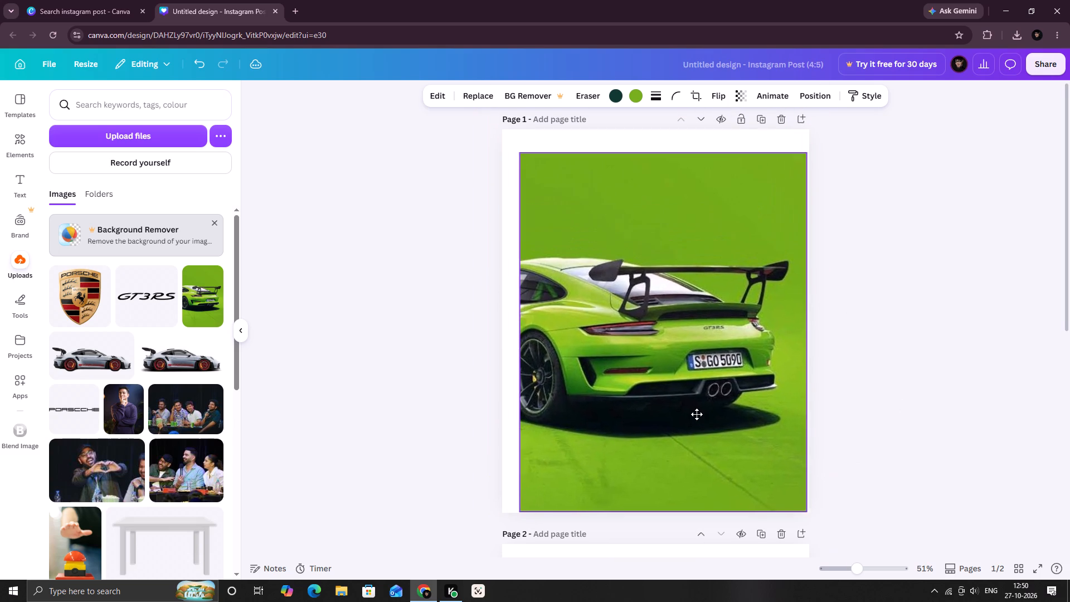
{"action": "left_click_drag", "start_coordinate": [697, 414], "coordinate": [682, 389]}
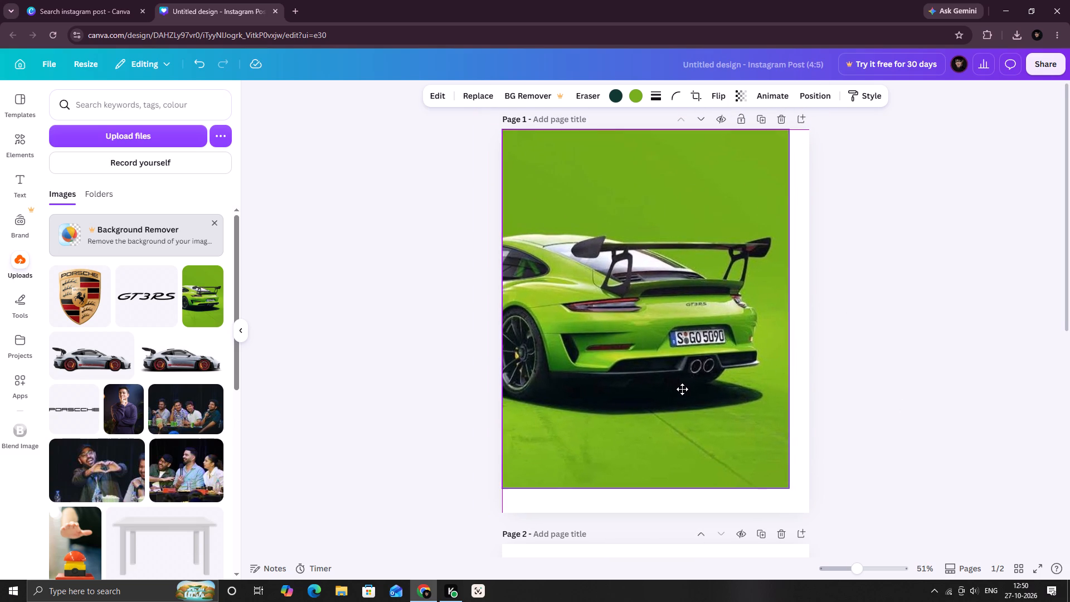
{"action": "left_click_drag", "start_coordinate": [682, 389], "coordinate": [689, 395]}
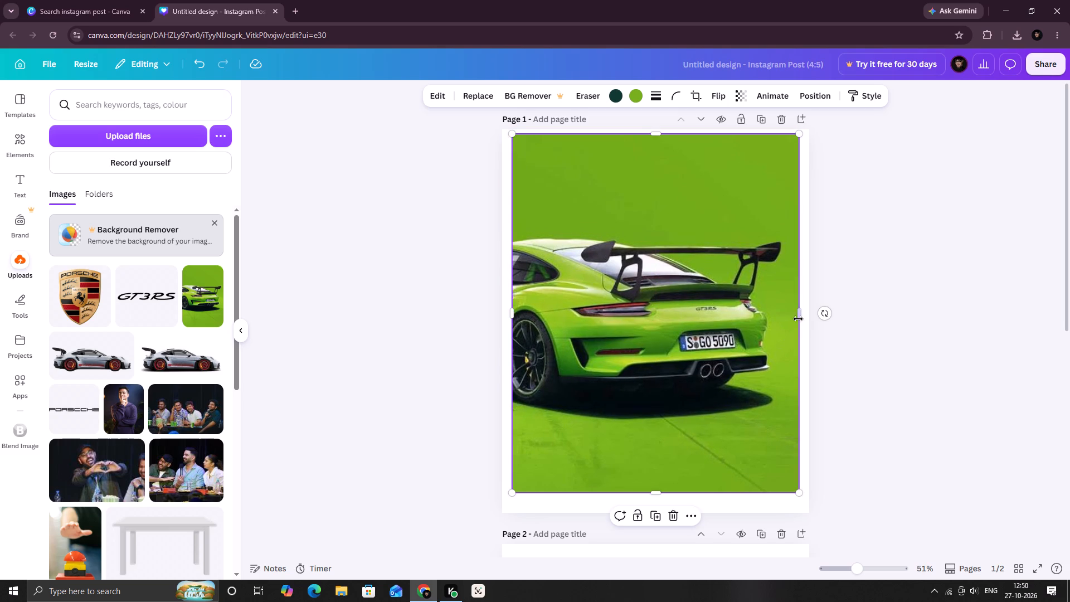
Extend all four edges of the green car photo to the borders of page 1 so it fills the page exactly.
{"action": "left_click_drag", "start_coordinate": [801, 317], "coordinate": [810, 317]}
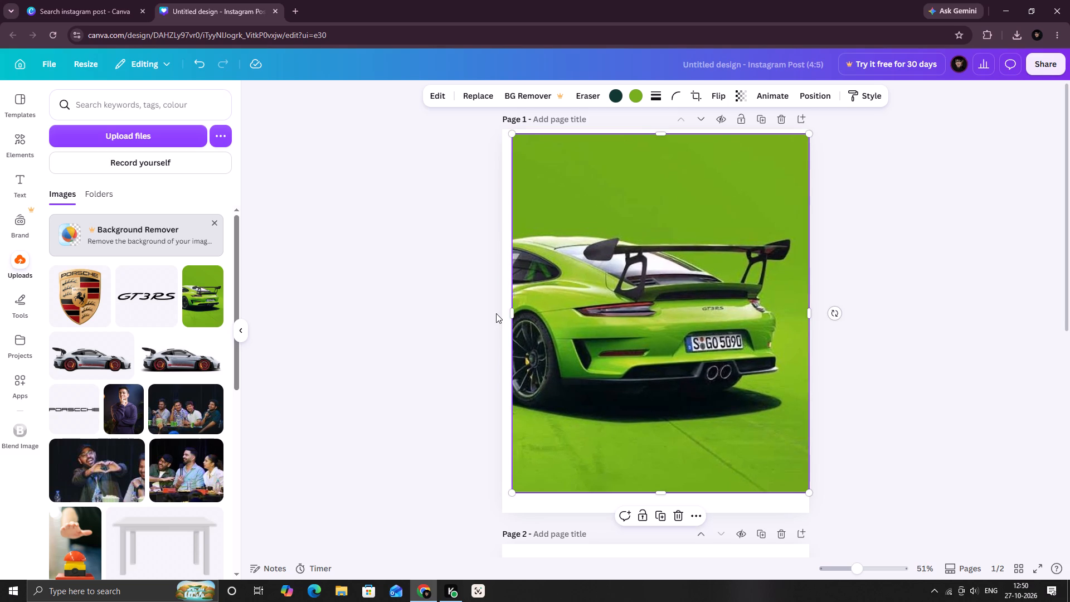
{"action": "left_click_drag", "start_coordinate": [509, 313], "coordinate": [499, 313]}
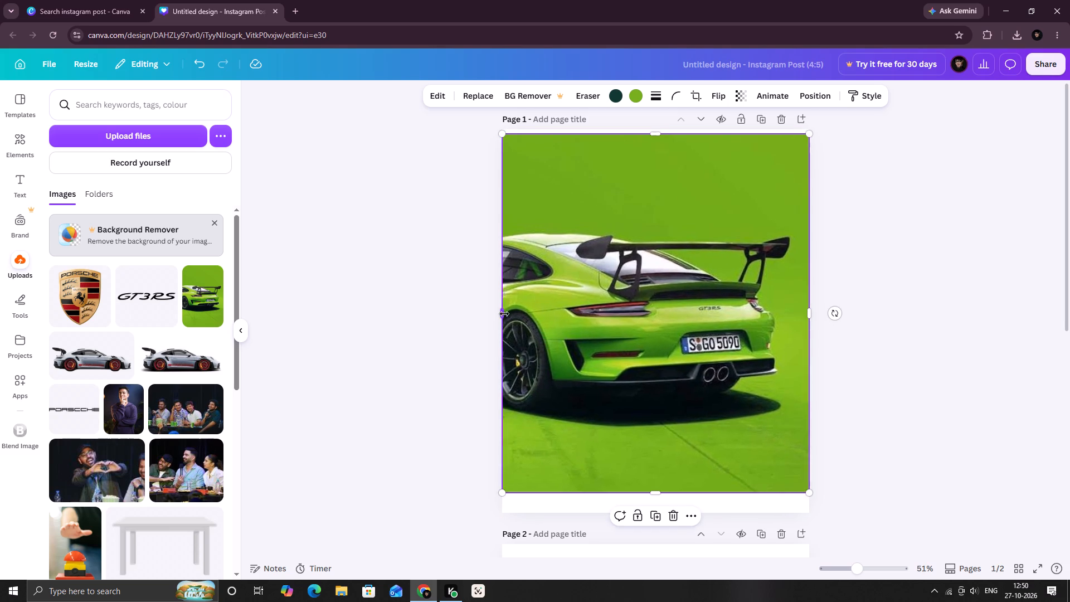
{"action": "left_click_drag", "start_coordinate": [656, 492], "coordinate": [658, 506]}
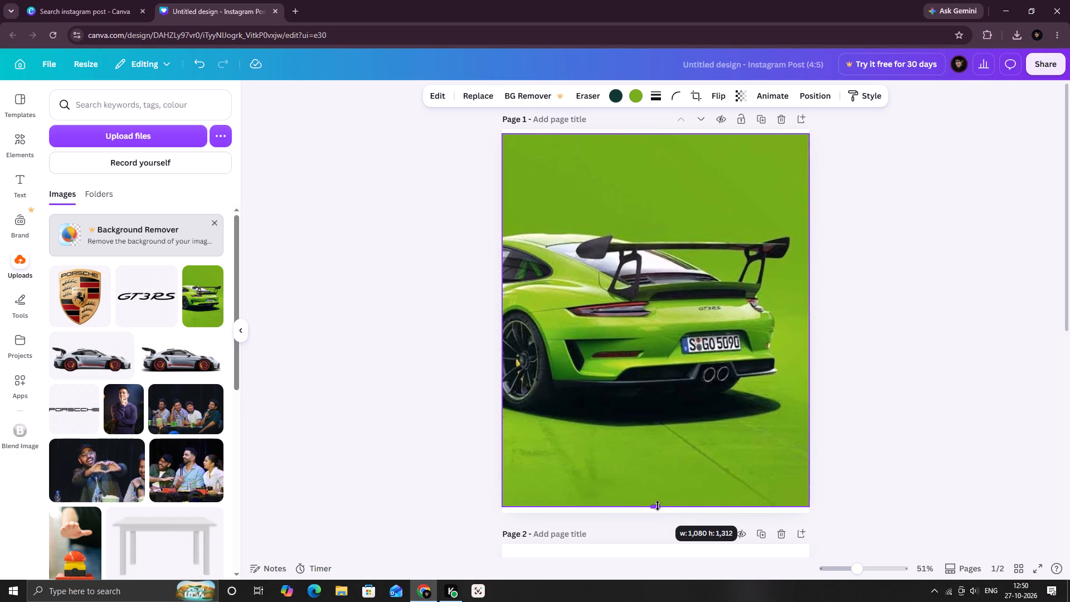
{"action": "left_click_drag", "start_coordinate": [658, 506], "coordinate": [658, 513]}
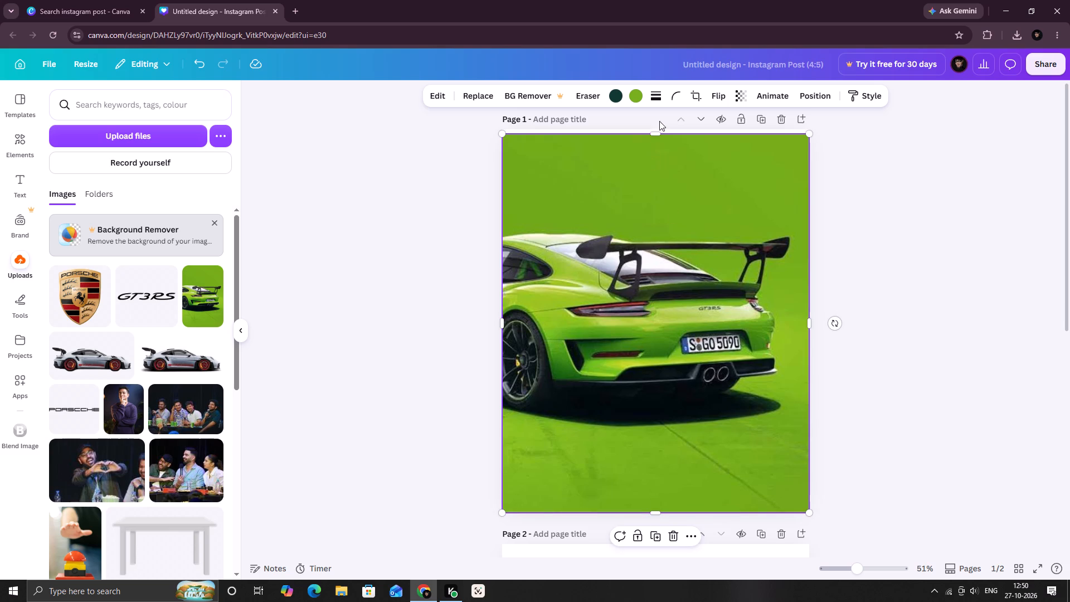
{"action": "left_click", "coordinate": [656, 132]}
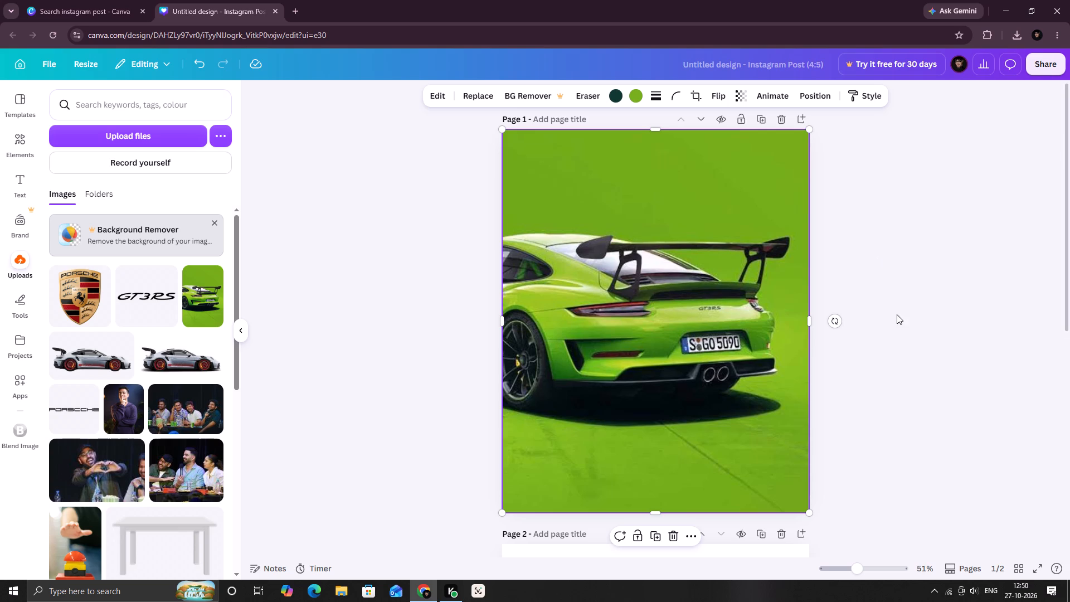
{"action": "left_click", "coordinate": [921, 304]}
Start a keyword search in the uploads.
{"action": "left_click", "coordinate": [147, 99]}
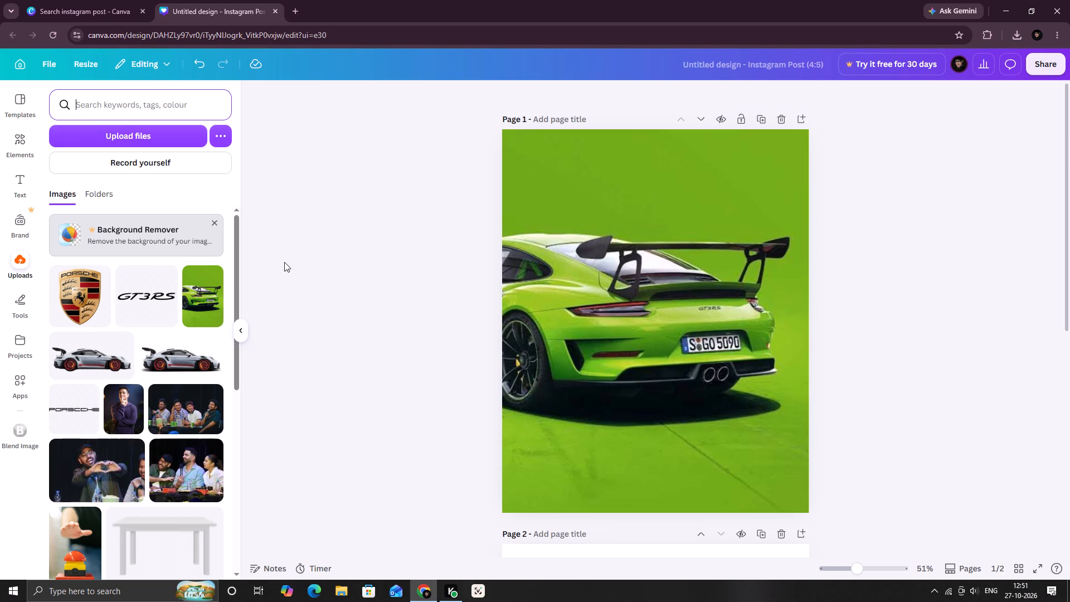
Add a square shape from the recently used shapes on top of the car photo on page 1.
{"action": "scroll", "coordinate": [419, 342], "scroll_direction": "up", "scroll_amount": 3}
{"action": "left_click", "coordinate": [20, 307]}
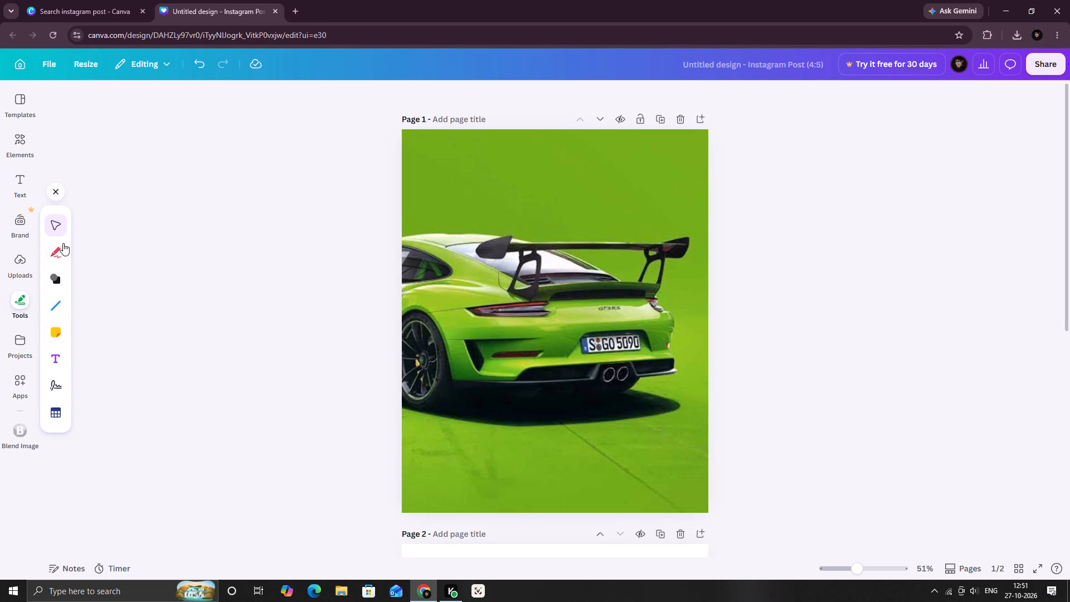
{"action": "left_click", "coordinate": [20, 145]}
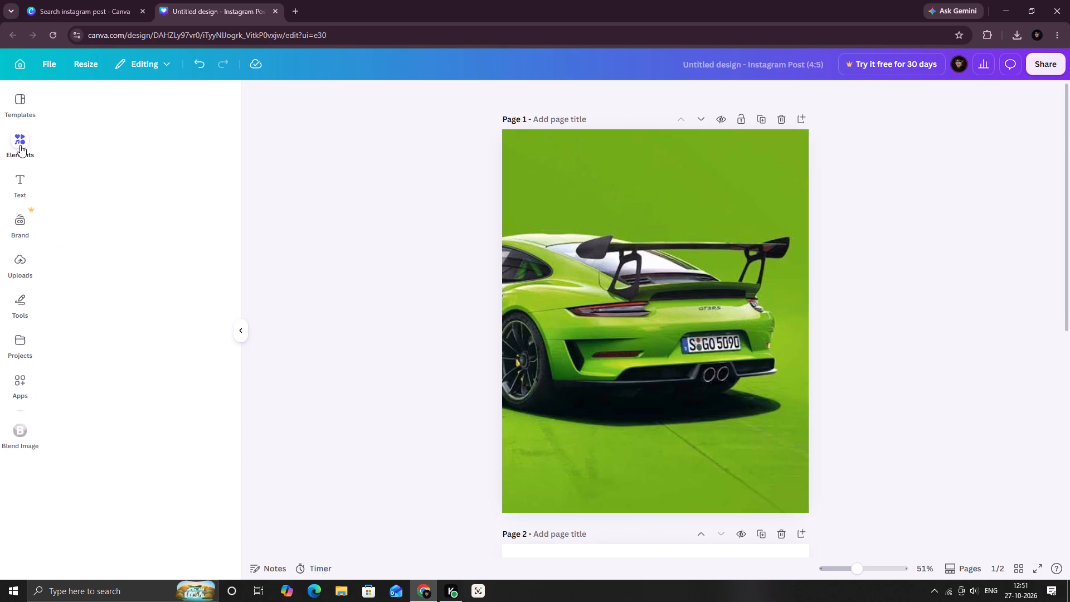
{"action": "left_click", "coordinate": [67, 332]}
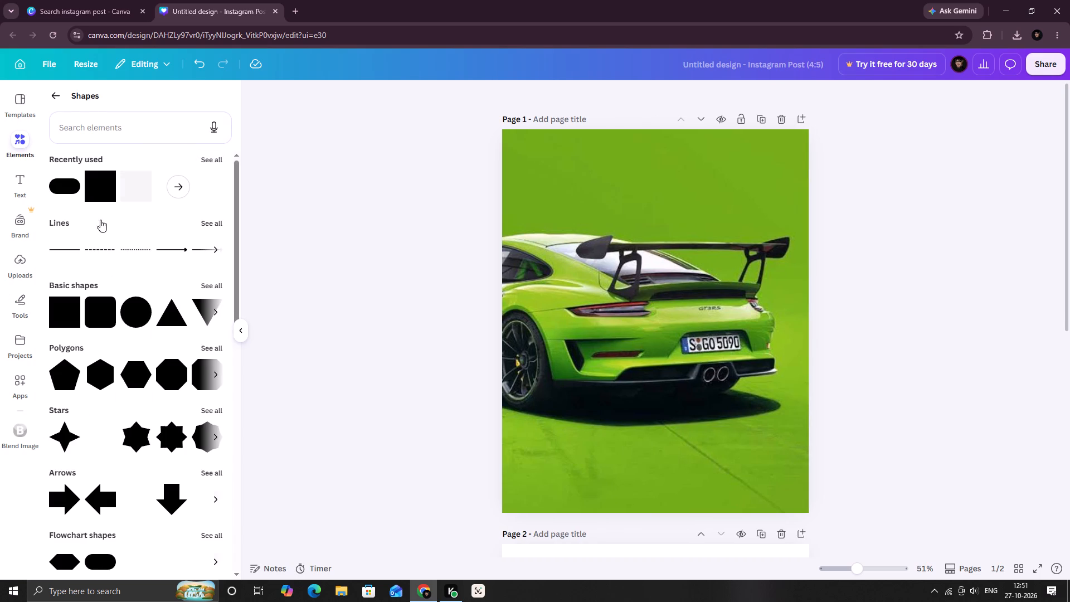
{"action": "left_click", "coordinate": [104, 191]}
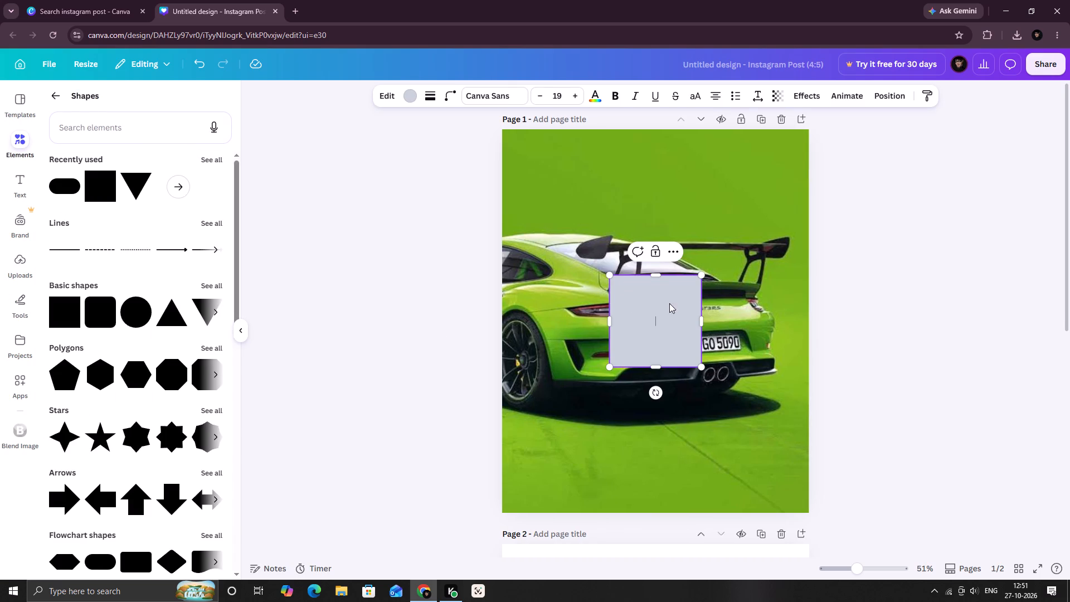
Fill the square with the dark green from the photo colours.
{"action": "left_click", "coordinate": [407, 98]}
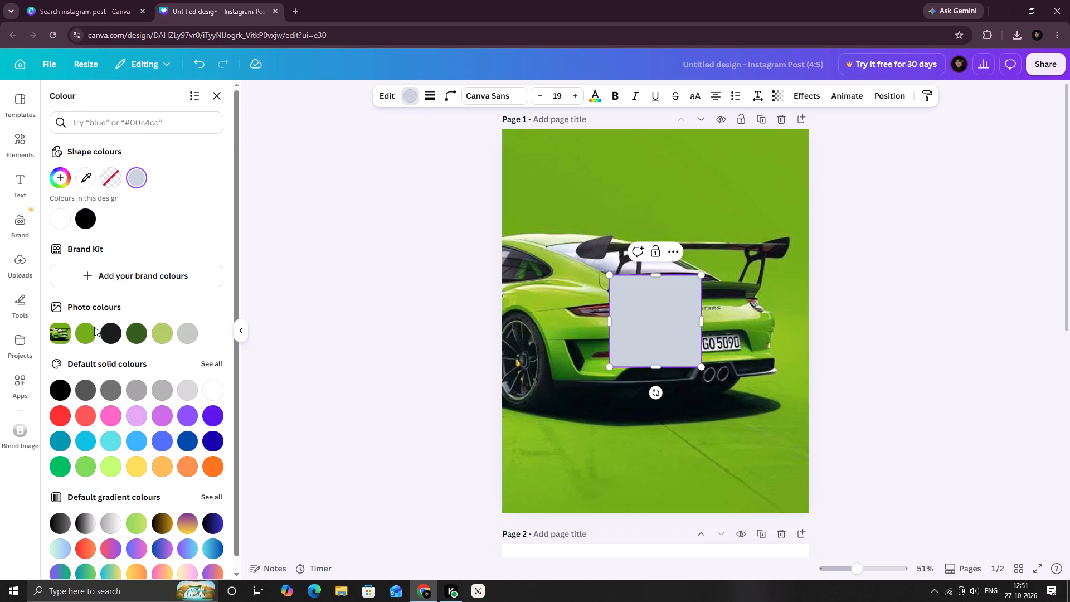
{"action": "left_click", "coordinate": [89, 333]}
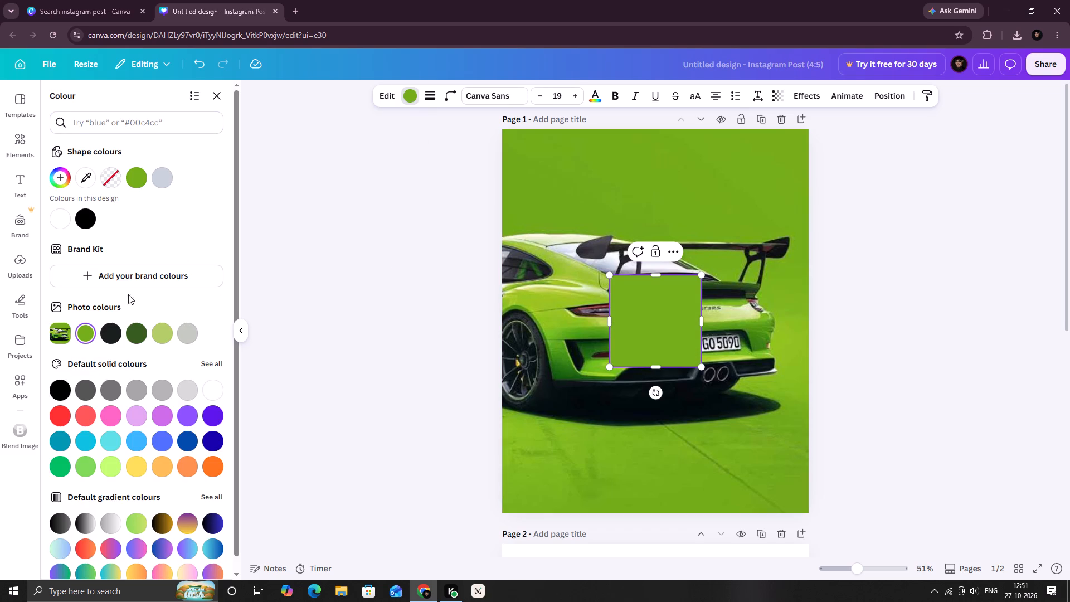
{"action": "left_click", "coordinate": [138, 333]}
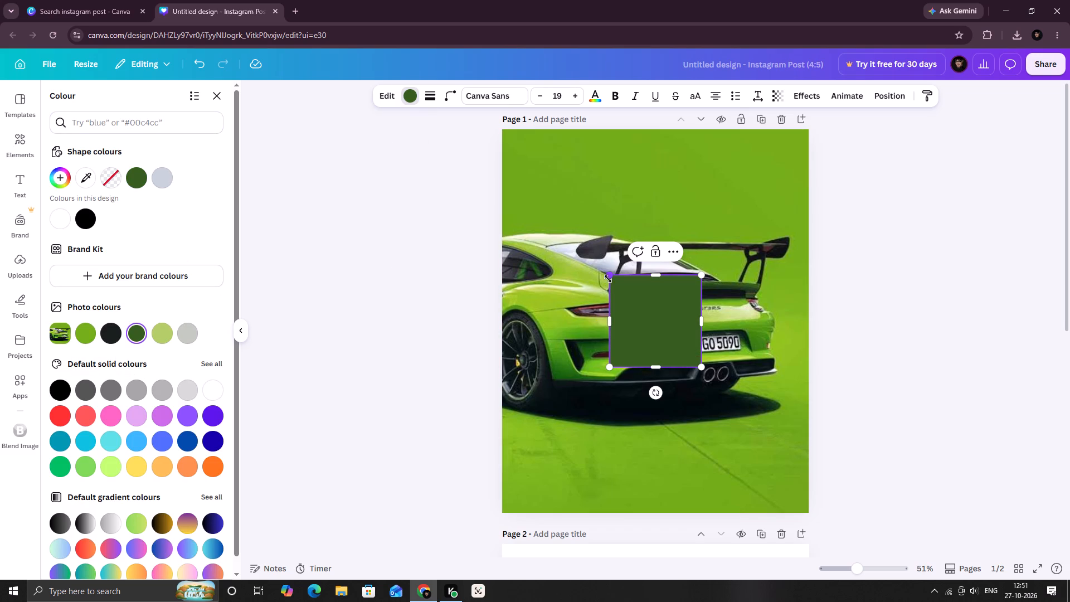
Resize the square to about 365 by 338 and move it to the lower-left corner of page 1.
{"action": "left_click_drag", "start_coordinate": [608, 279], "coordinate": [601, 268]}
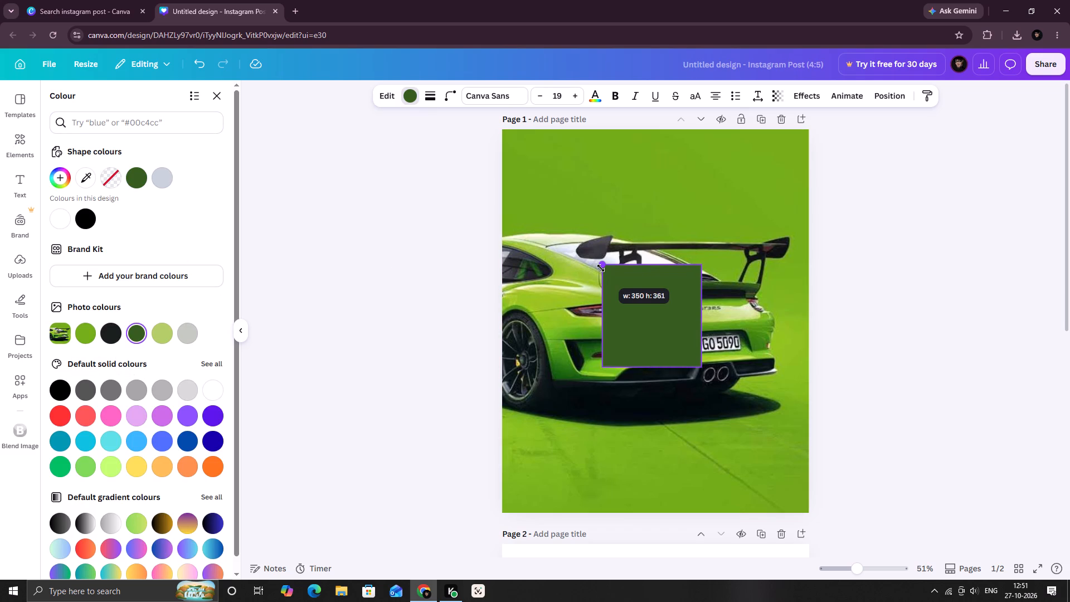
{"action": "left_click_drag", "start_coordinate": [601, 268], "coordinate": [592, 278]}
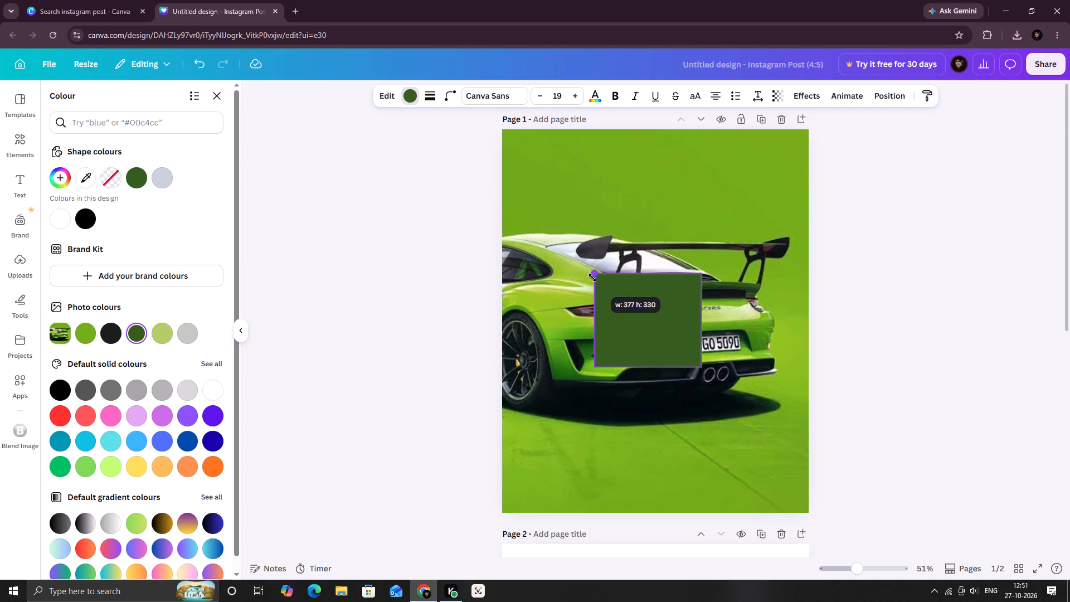
{"action": "left_click_drag", "start_coordinate": [592, 278], "coordinate": [596, 275]}
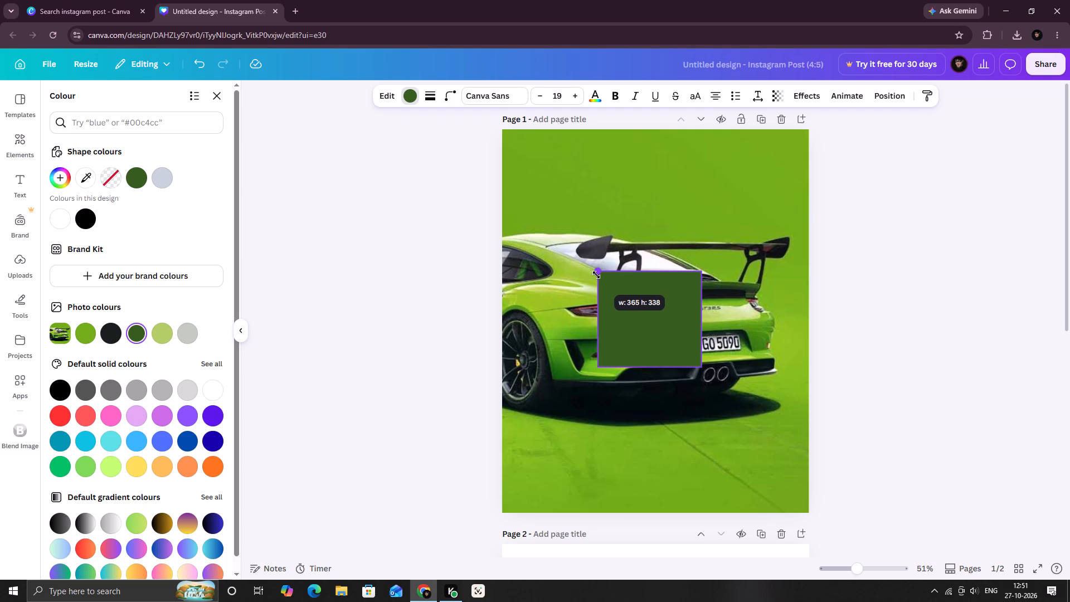
{"action": "left_click_drag", "start_coordinate": [596, 275], "coordinate": [597, 275]}
{"action": "left_click_drag", "start_coordinate": [646, 303], "coordinate": [634, 331]}
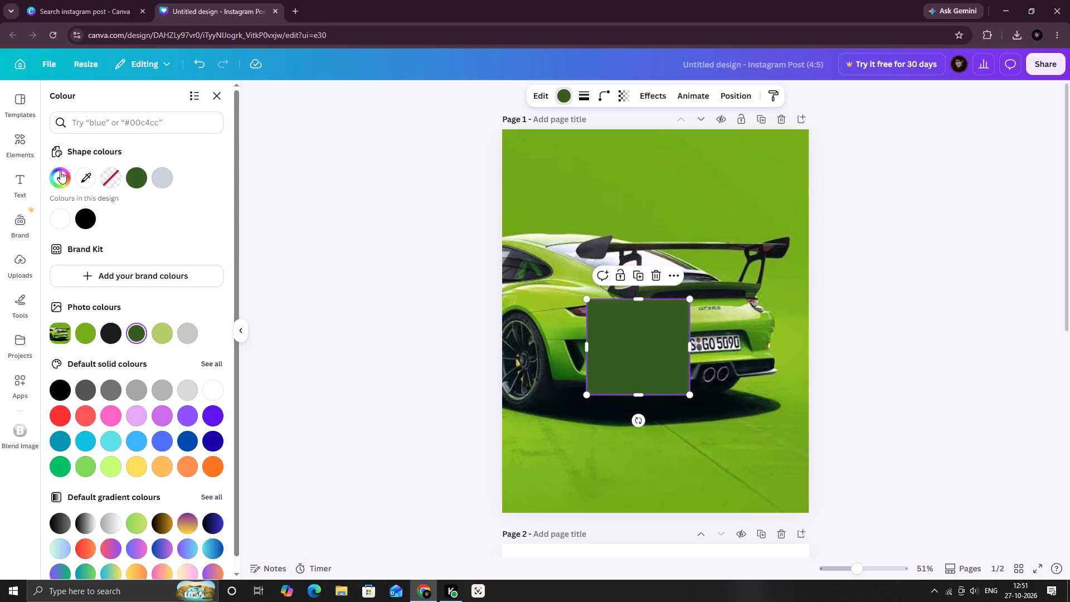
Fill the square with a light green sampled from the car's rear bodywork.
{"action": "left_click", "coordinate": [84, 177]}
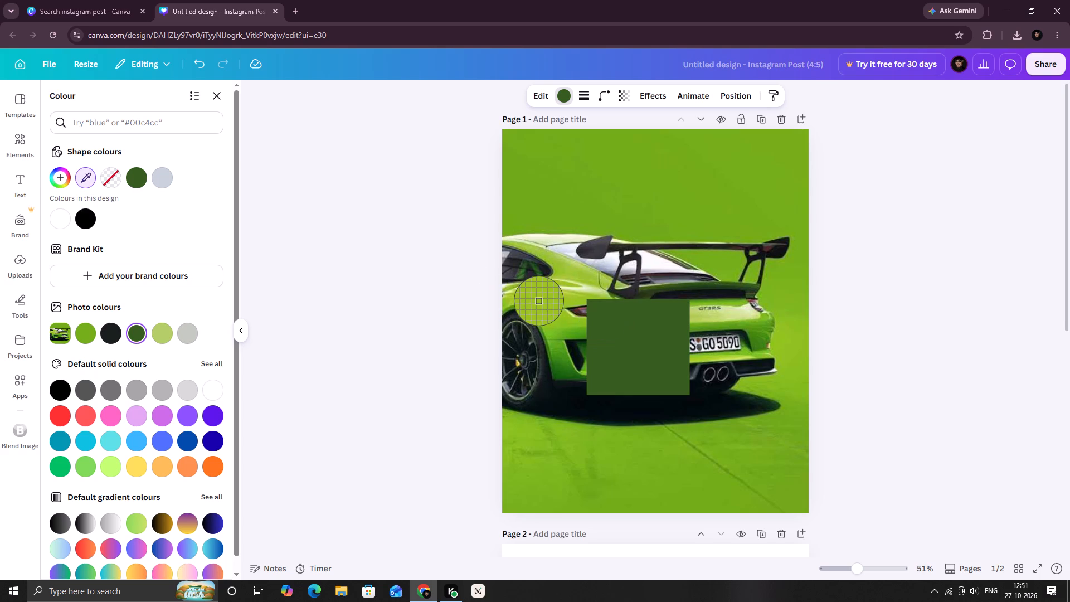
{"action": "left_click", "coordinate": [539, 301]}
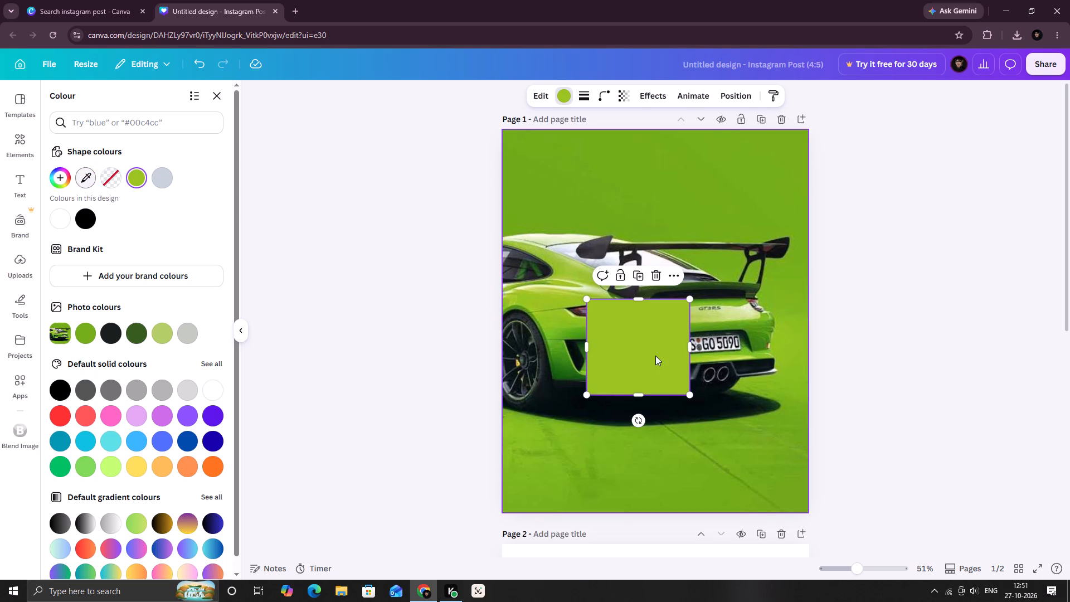
Move the square to the lower-left corner of page 1, leaving a small margin from the page edges.
{"action": "left_click_drag", "start_coordinate": [659, 349], "coordinate": [587, 450]}
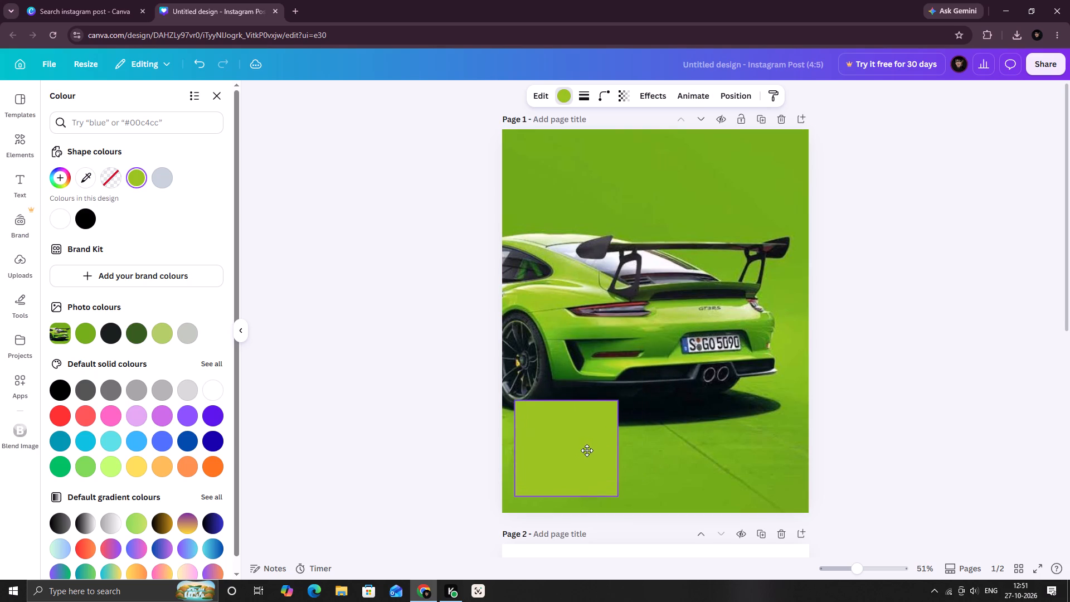
{"action": "left_click_drag", "start_coordinate": [587, 450], "coordinate": [581, 460]}
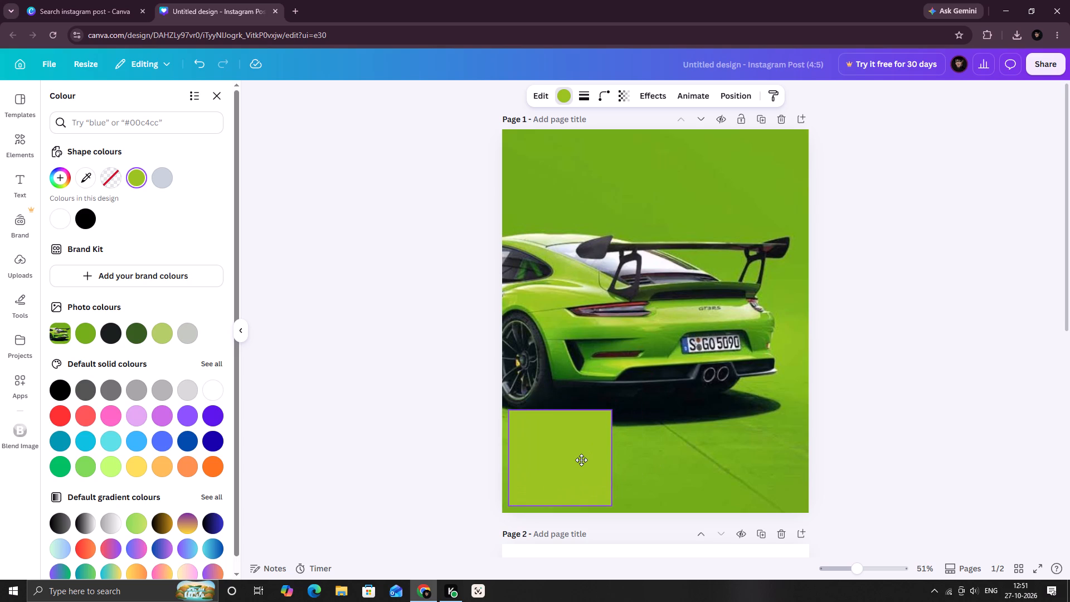
{"action": "left_click_drag", "start_coordinate": [581, 460], "coordinate": [585, 450]}
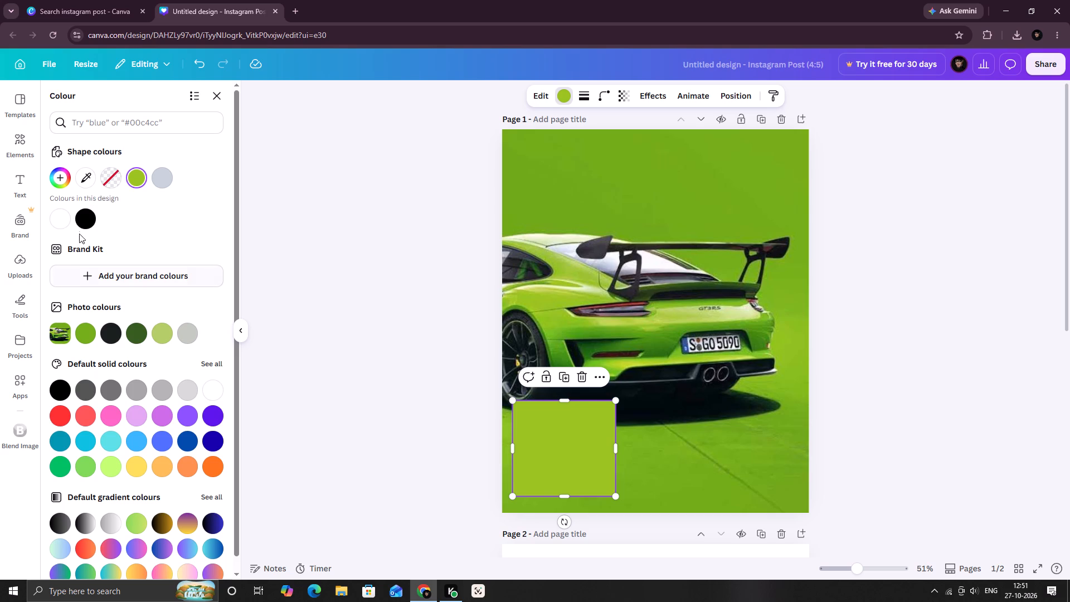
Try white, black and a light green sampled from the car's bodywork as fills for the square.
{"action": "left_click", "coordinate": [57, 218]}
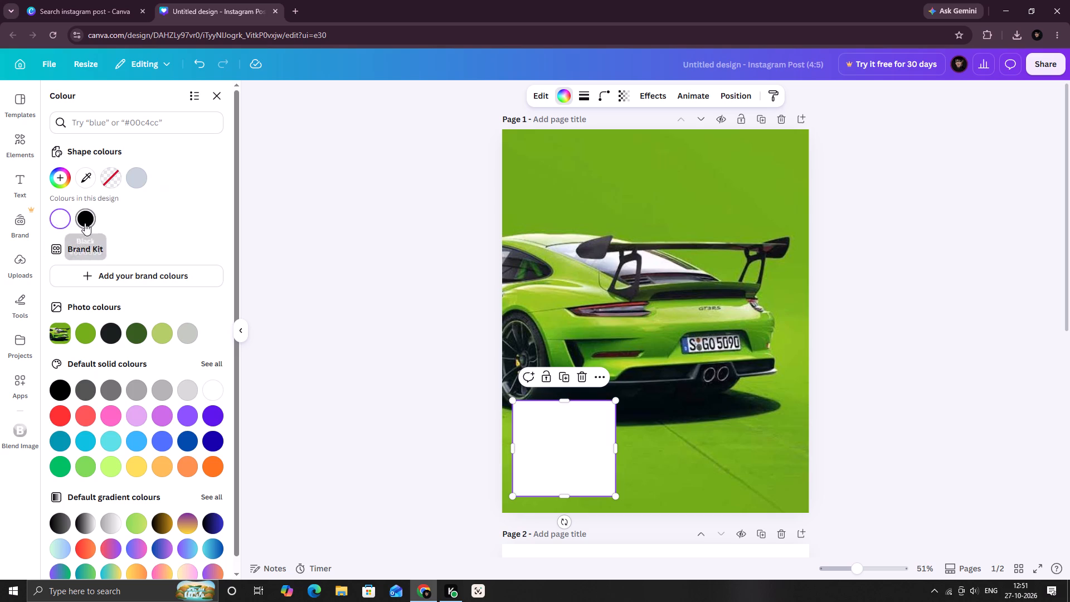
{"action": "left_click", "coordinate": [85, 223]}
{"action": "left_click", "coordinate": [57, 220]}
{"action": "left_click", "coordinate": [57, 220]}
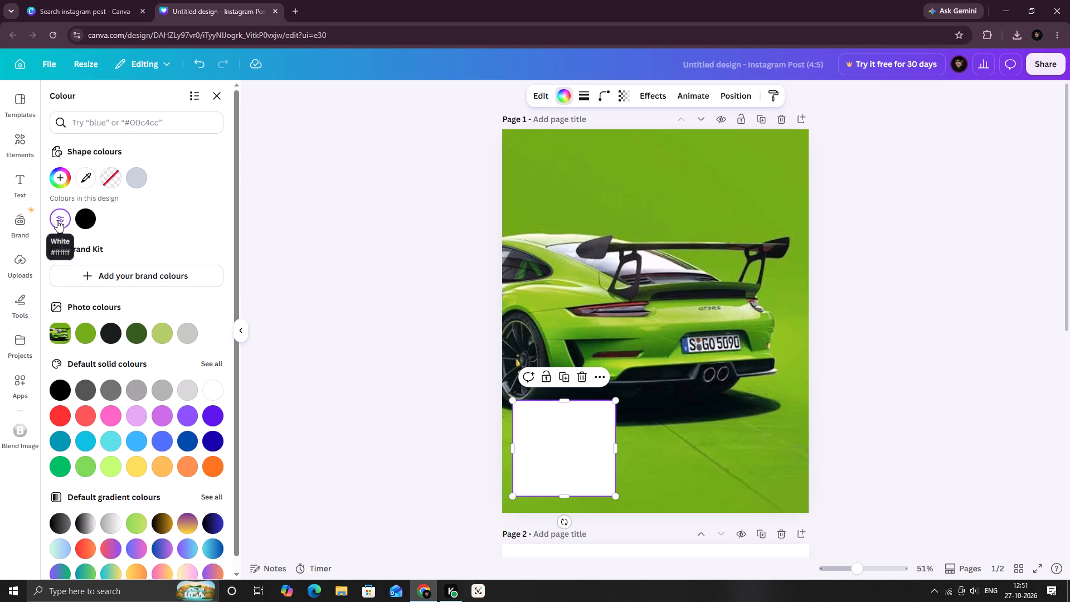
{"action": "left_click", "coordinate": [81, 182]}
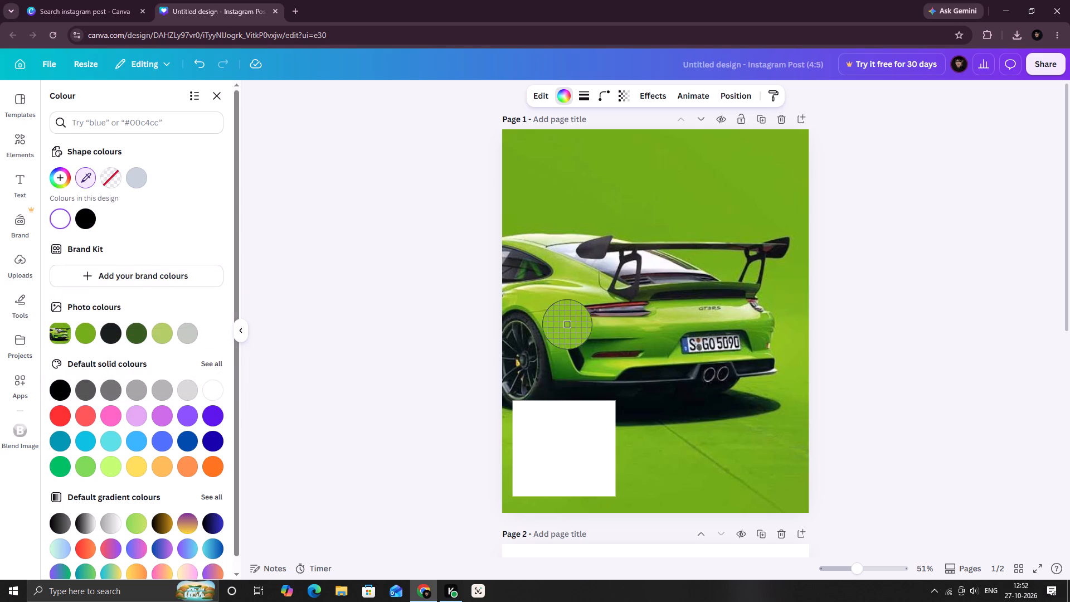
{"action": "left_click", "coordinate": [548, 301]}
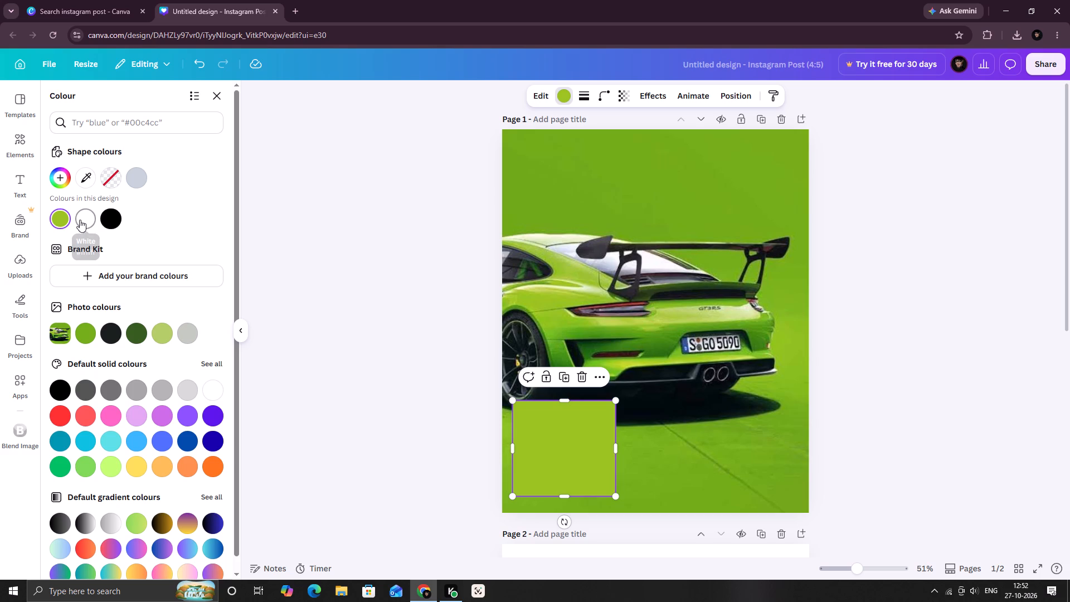
Set the square's fill to white, and replace it with the light green #93C422 sampled from the car's rear bodywork.
{"action": "left_click", "coordinate": [80, 220]}
{"action": "left_click", "coordinate": [60, 220]}
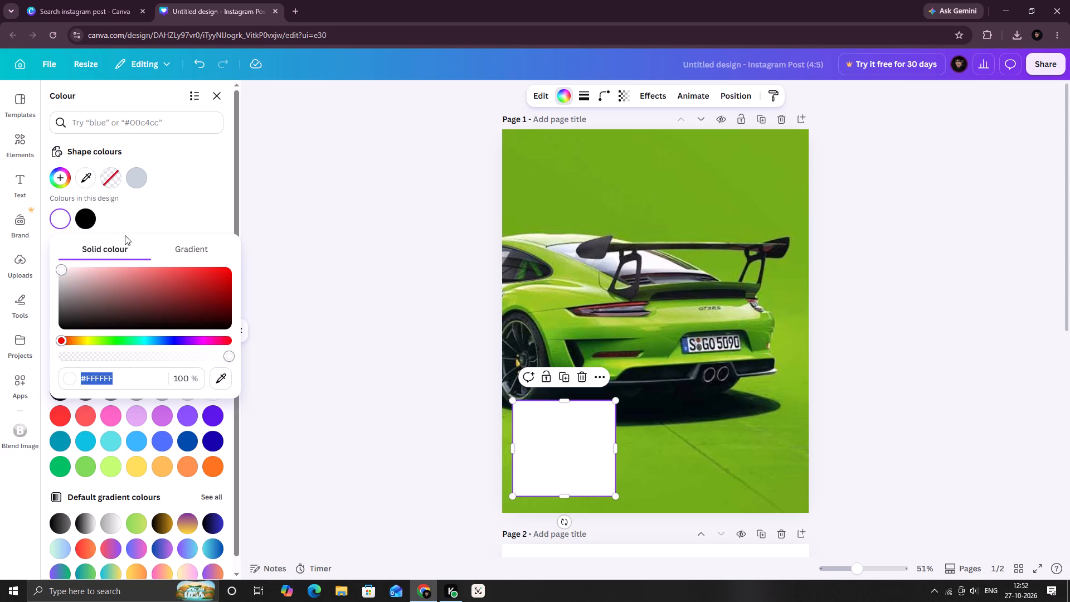
{"action": "left_click", "coordinate": [220, 382]}
{"action": "left_click", "coordinate": [553, 316]}
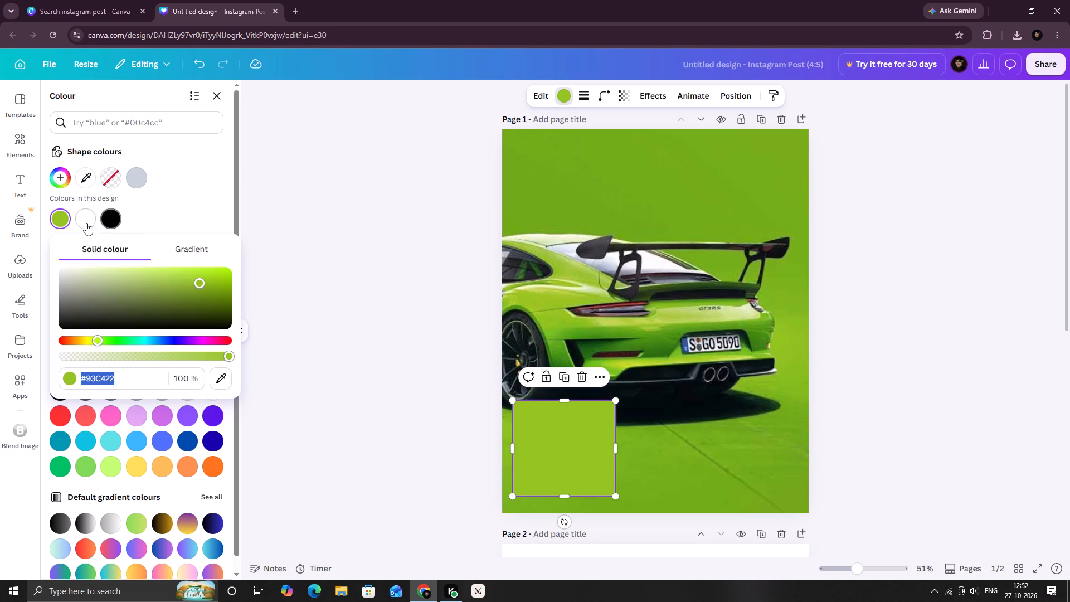
Fill the square with the light green #9AC52C sampled from the car's bodywork.
{"action": "left_click", "coordinate": [89, 220]}
{"action": "left_click", "coordinate": [60, 219]}
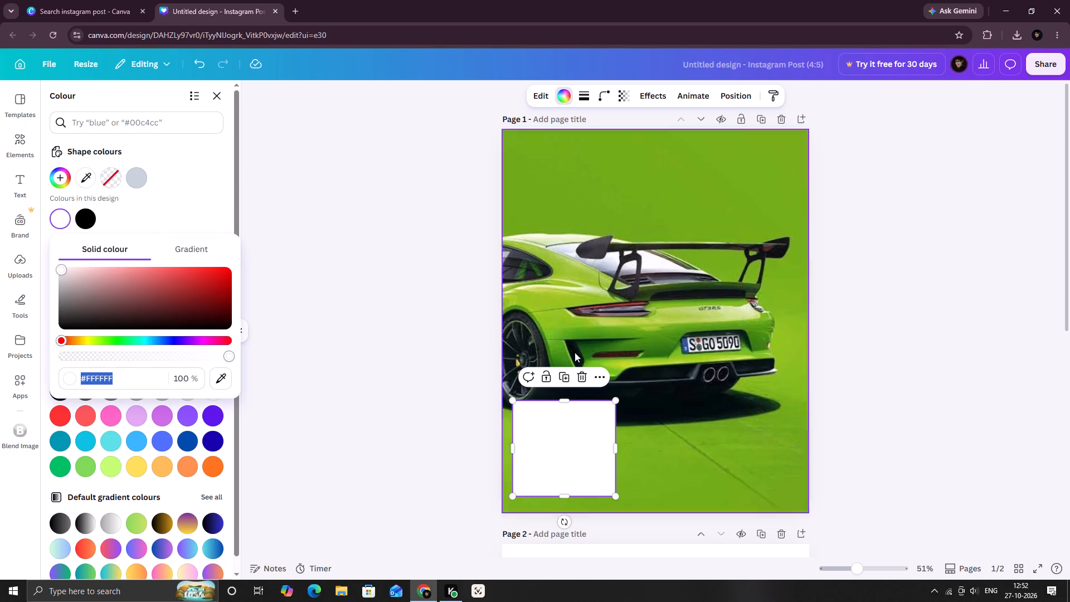
{"action": "left_click", "coordinate": [220, 379]}
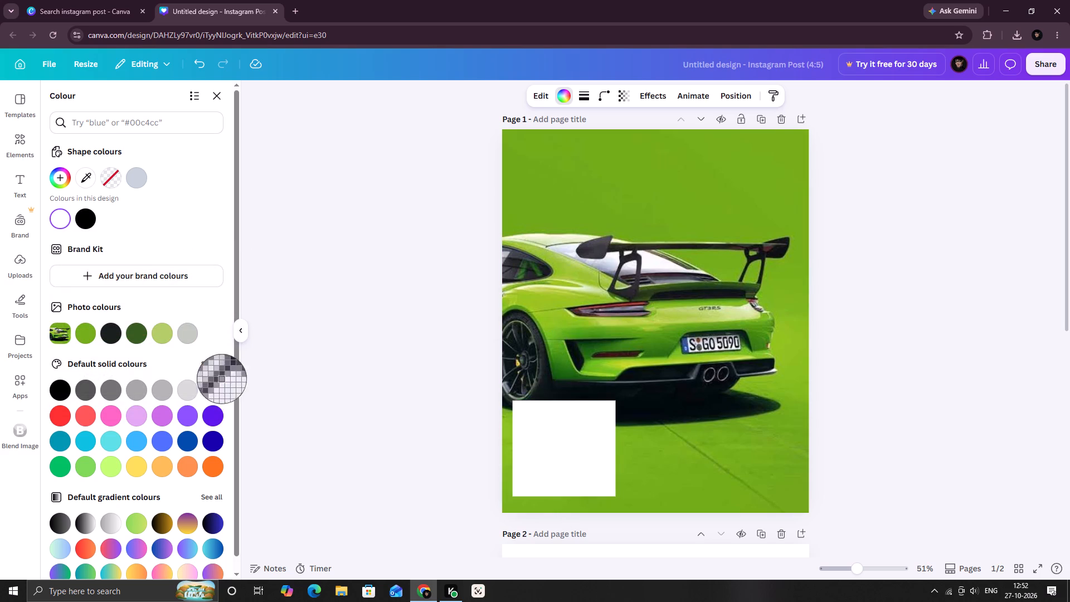
{"action": "left_click", "coordinate": [544, 309]}
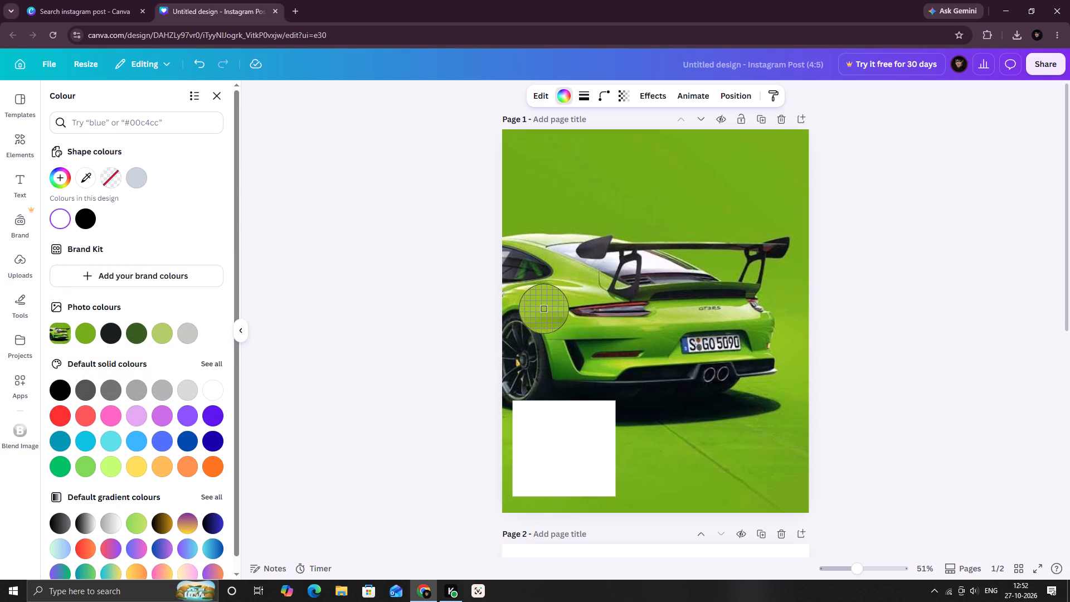
{"action": "left_click", "coordinate": [178, 213]}
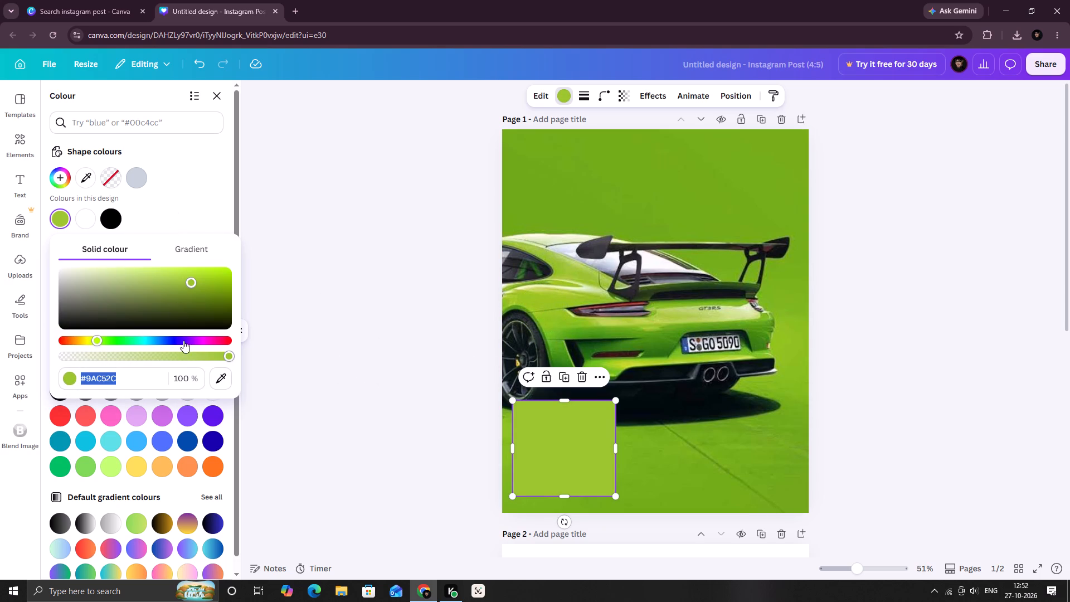
{"action": "left_click", "coordinate": [207, 210]}
{"action": "left_click", "coordinate": [155, 217]}
{"action": "left_click", "coordinate": [146, 206]}
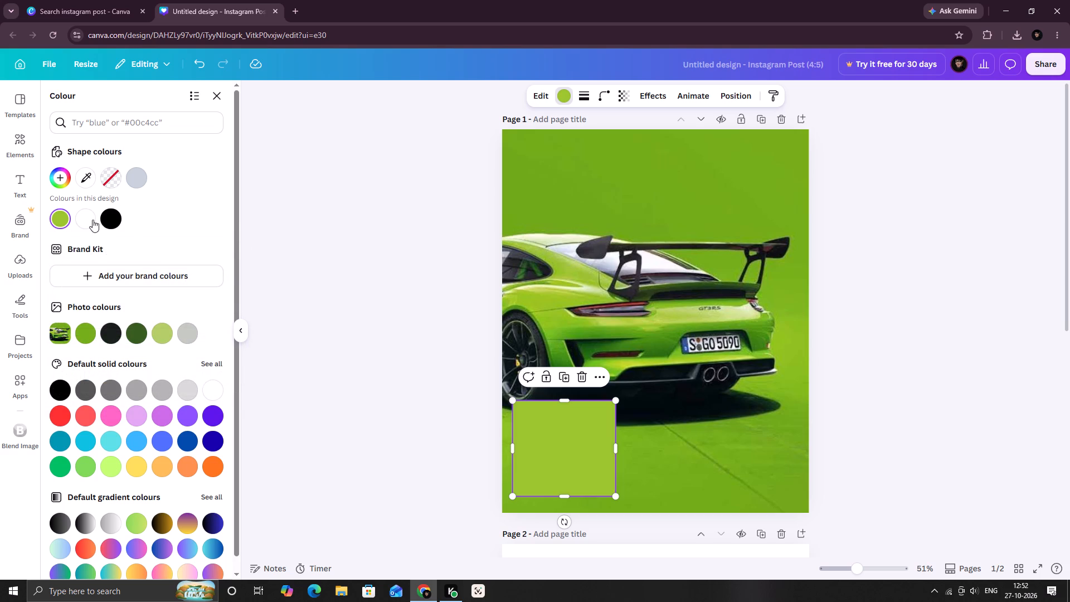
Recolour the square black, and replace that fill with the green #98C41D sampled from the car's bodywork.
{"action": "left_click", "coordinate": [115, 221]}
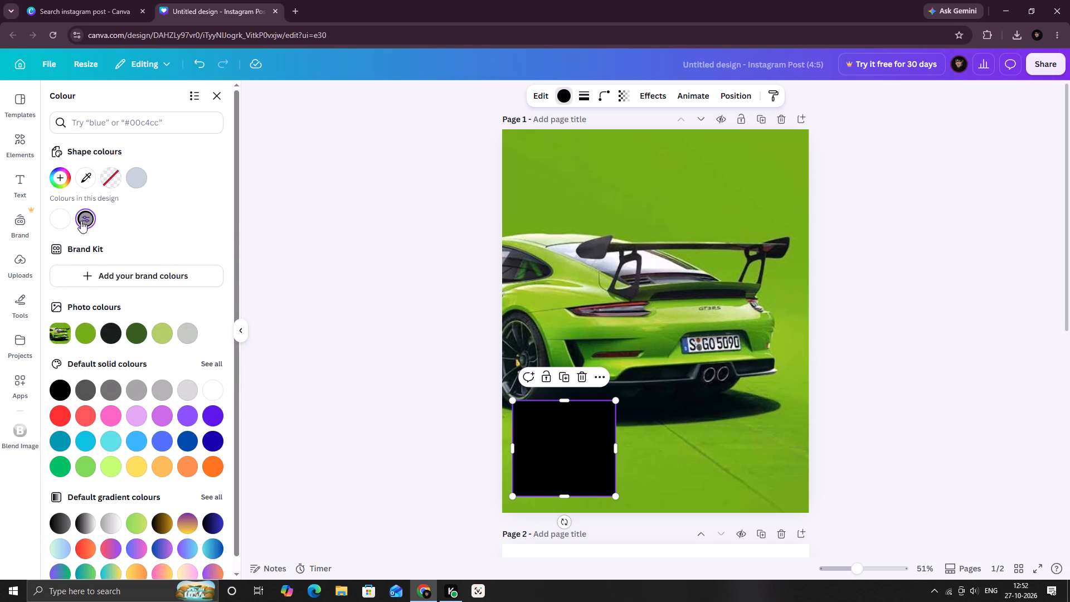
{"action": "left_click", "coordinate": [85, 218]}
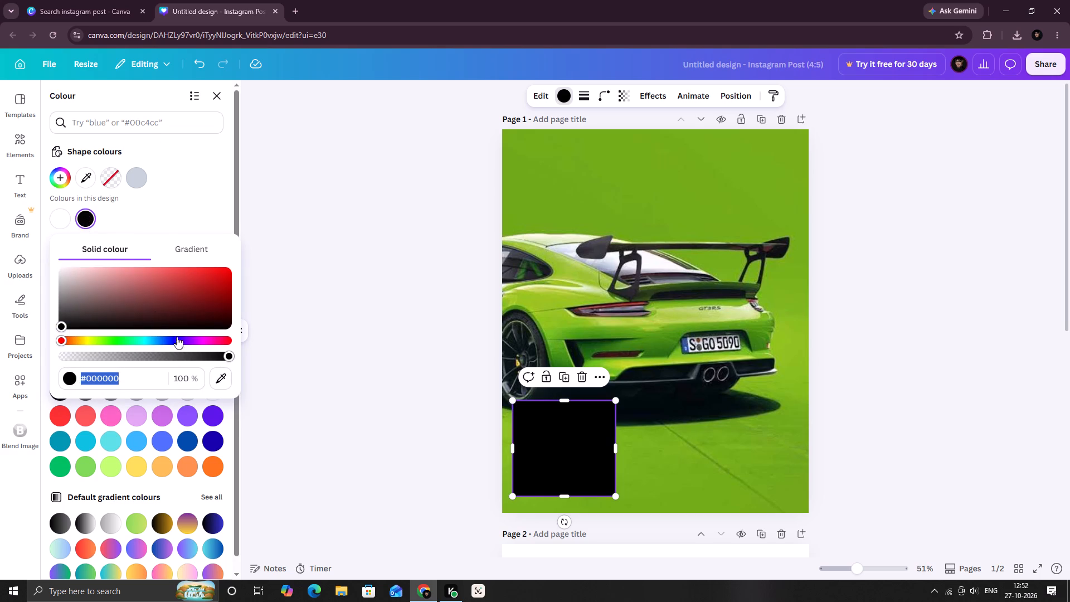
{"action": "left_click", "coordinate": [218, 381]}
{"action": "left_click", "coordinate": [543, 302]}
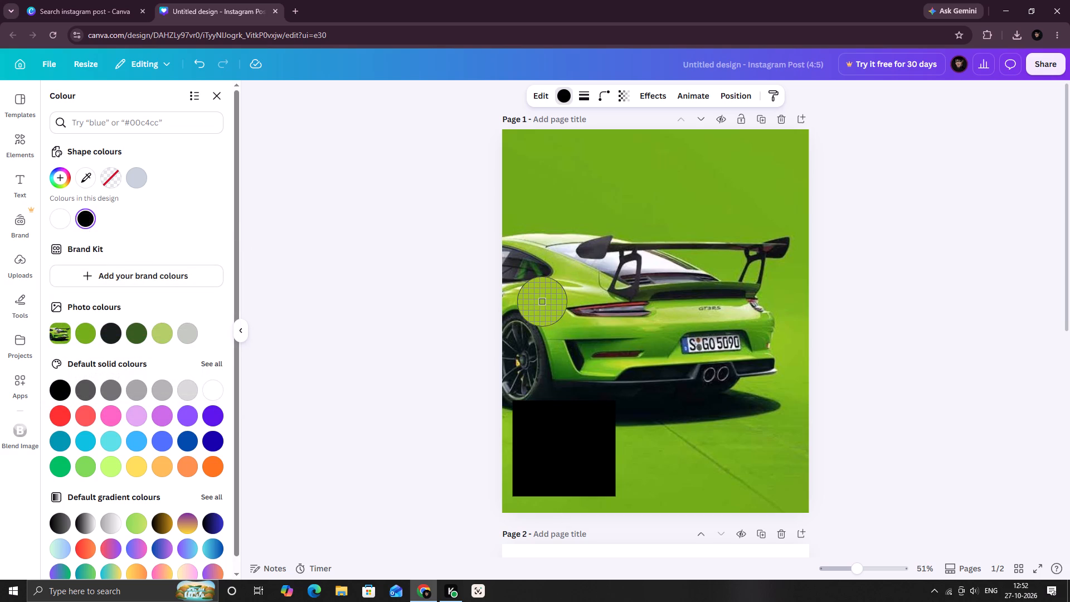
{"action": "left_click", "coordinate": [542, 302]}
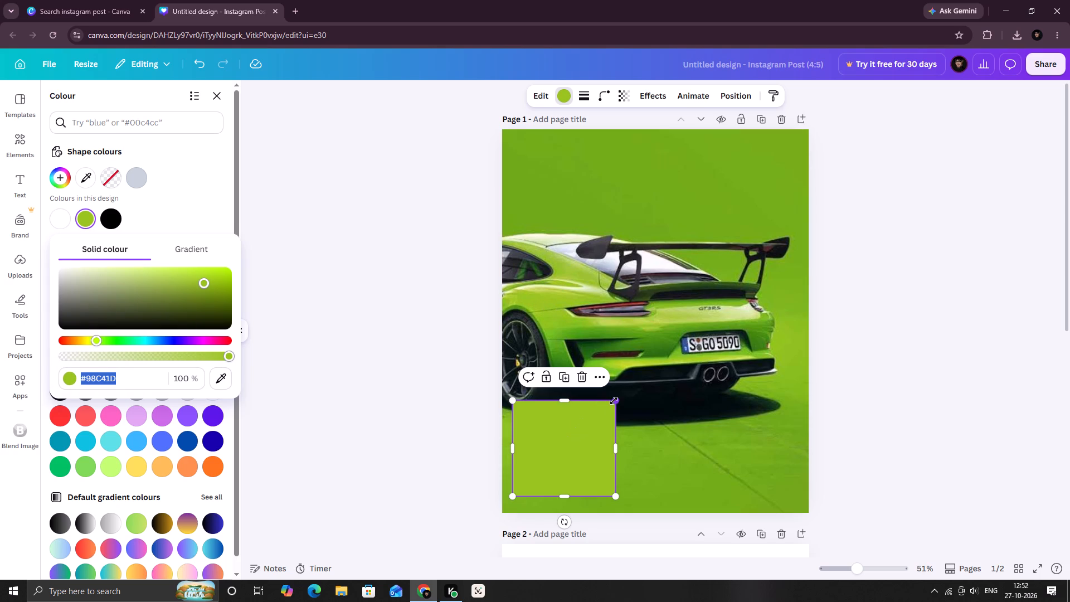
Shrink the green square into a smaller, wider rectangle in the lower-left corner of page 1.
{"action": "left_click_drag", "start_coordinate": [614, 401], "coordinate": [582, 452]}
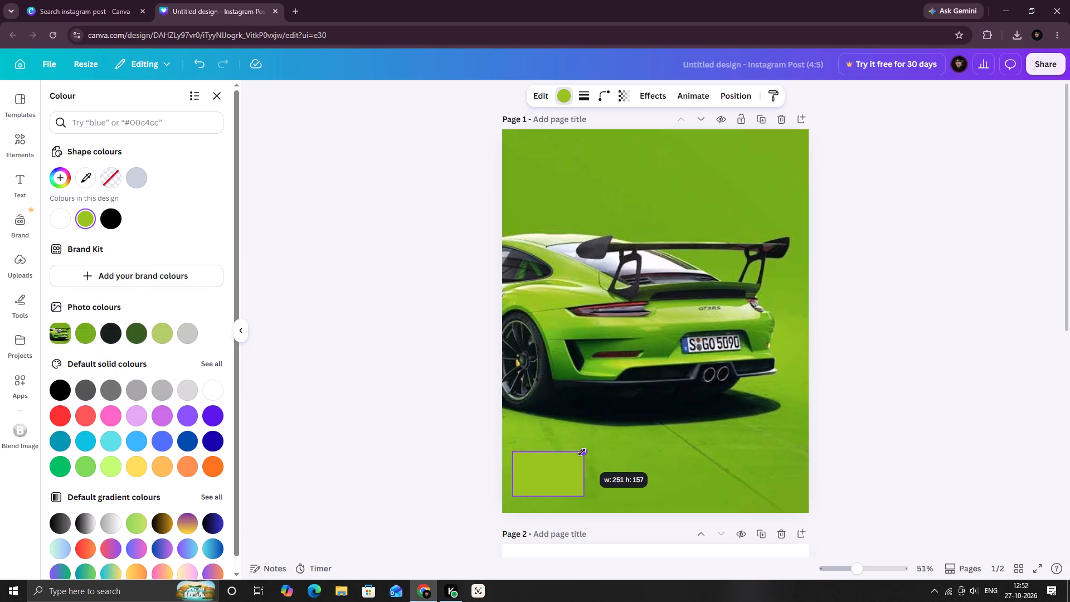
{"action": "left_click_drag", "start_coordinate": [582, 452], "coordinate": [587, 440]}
Delete the green rectangle from page 1.
{"action": "right_click_drag", "start_coordinate": [587, 441], "coordinate": [582, 452]}
{"action": "right_click", "coordinate": [582, 452]}
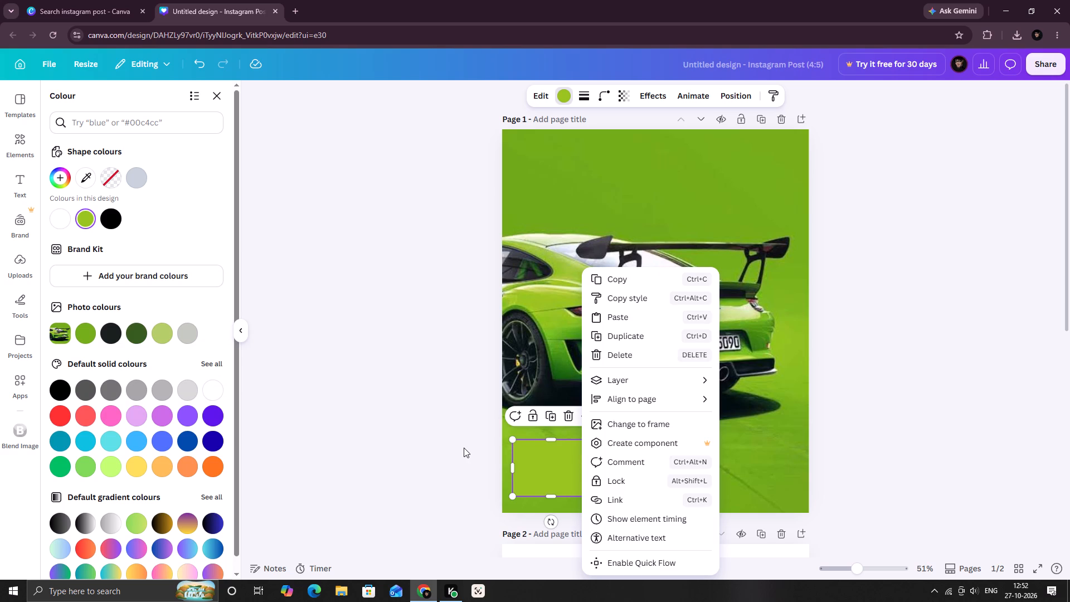
{"action": "type", "text": "wd"}
{"action": "scroll", "coordinate": [650, 502], "scroll_direction": "up", "scroll_amount": 1}
{"action": "scroll", "coordinate": [713, 514], "scroll_direction": "up", "scroll_amount": 1}
{"action": "left_click", "coordinate": [641, 353]}
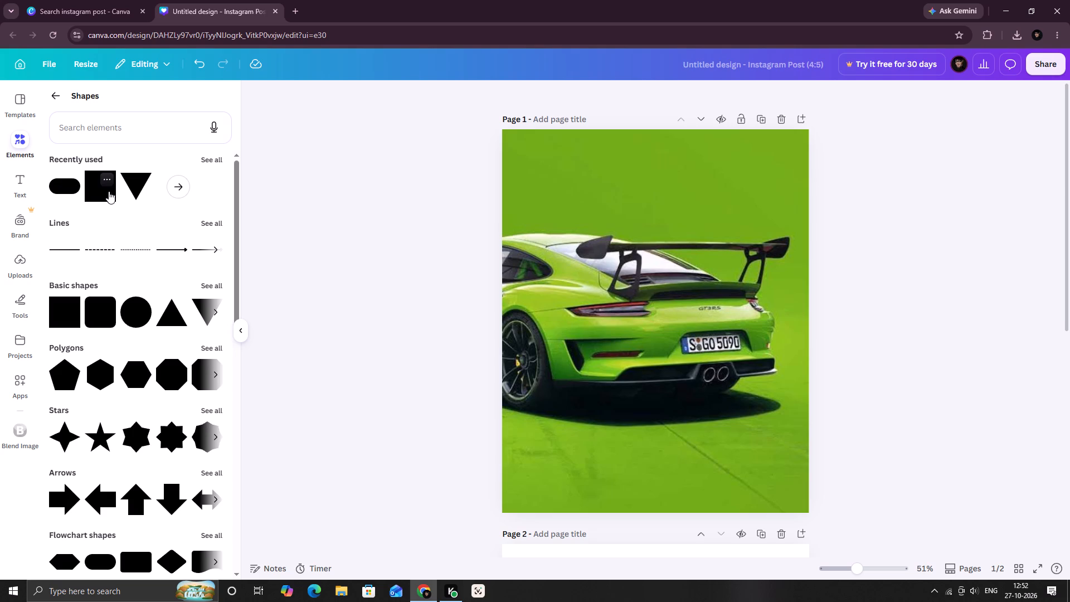
Add a new square from the basic shapes on top of the car photo on page 1.
{"action": "scroll", "coordinate": [109, 180], "scroll_direction": "down", "scroll_amount": 1}
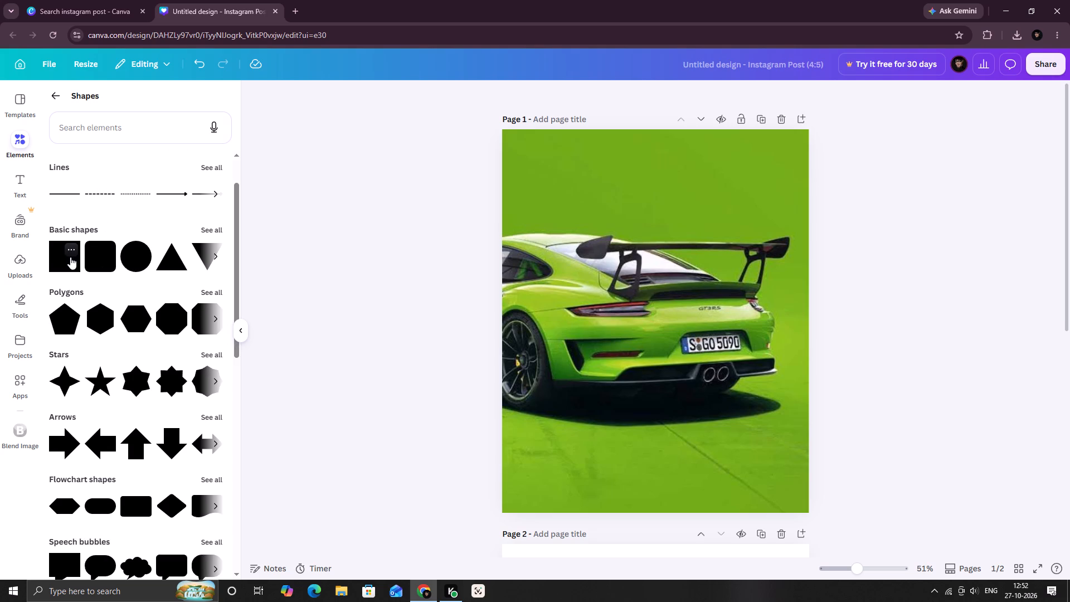
{"action": "left_click", "coordinate": [70, 257]}
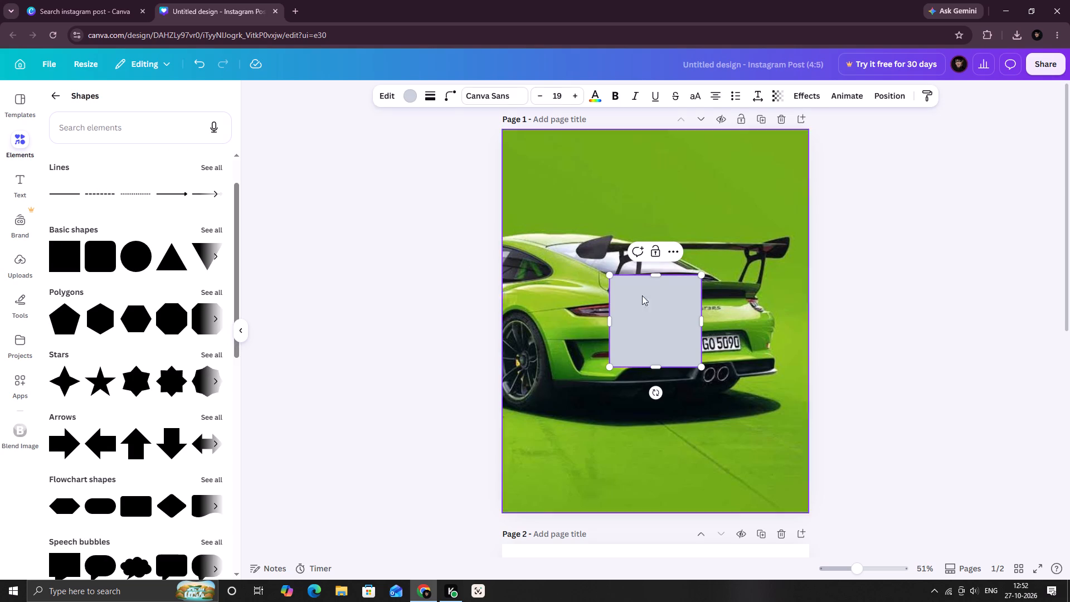
{"action": "scroll", "coordinate": [112, 287], "scroll_direction": "down", "scroll_amount": 1}
{"action": "scroll", "coordinate": [112, 287], "scroll_direction": "up", "scroll_amount": 4}
{"action": "scroll", "coordinate": [111, 287], "scroll_direction": "down", "scroll_amount": 1}
{"action": "scroll", "coordinate": [111, 287], "scroll_direction": "up", "scroll_amount": 1}
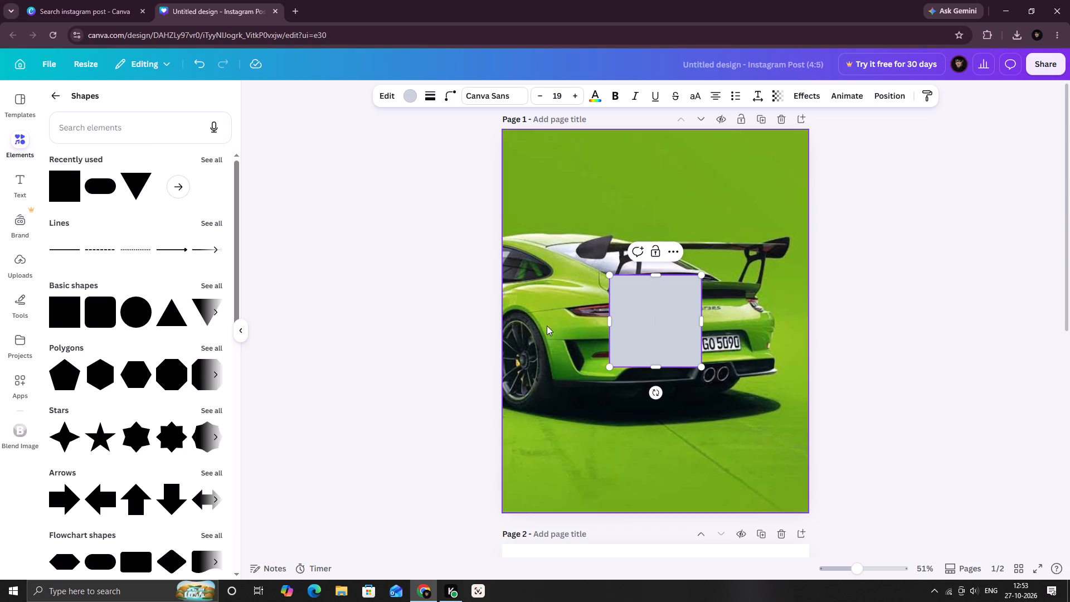
{"action": "left_click", "coordinate": [656, 280]}
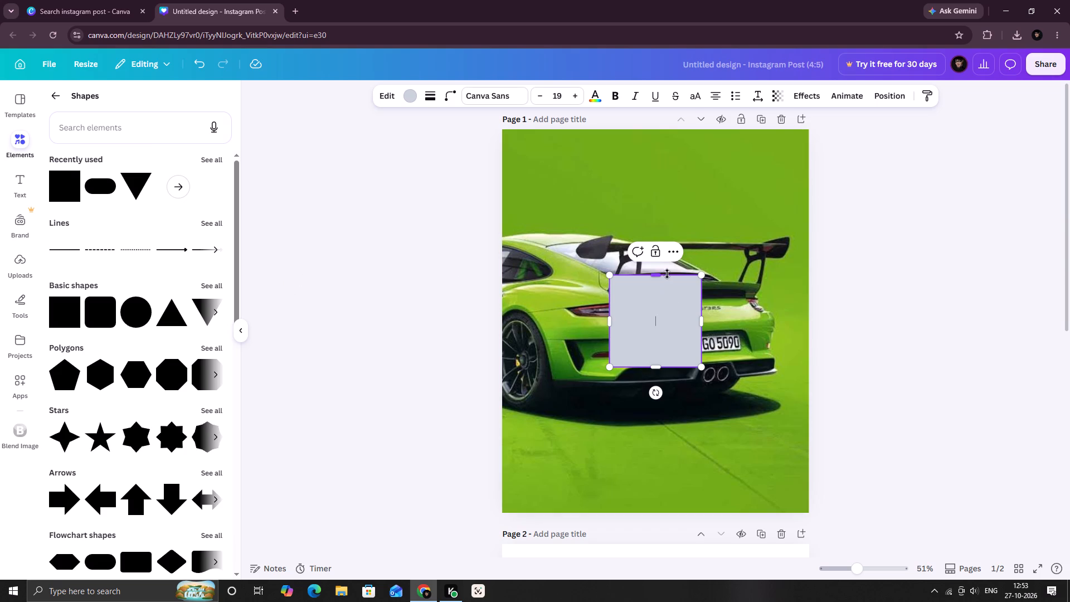
{"action": "double_click", "coordinate": [670, 275]}
{"action": "left_click", "coordinate": [666, 275]}
Move the new square flush against the left edge of page 1, overlapping the bottom of the car's wheel.
{"action": "left_click_drag", "start_coordinate": [645, 303], "coordinate": [647, 347]}
{"action": "left_click_drag", "start_coordinate": [647, 348], "coordinate": [538, 438]}
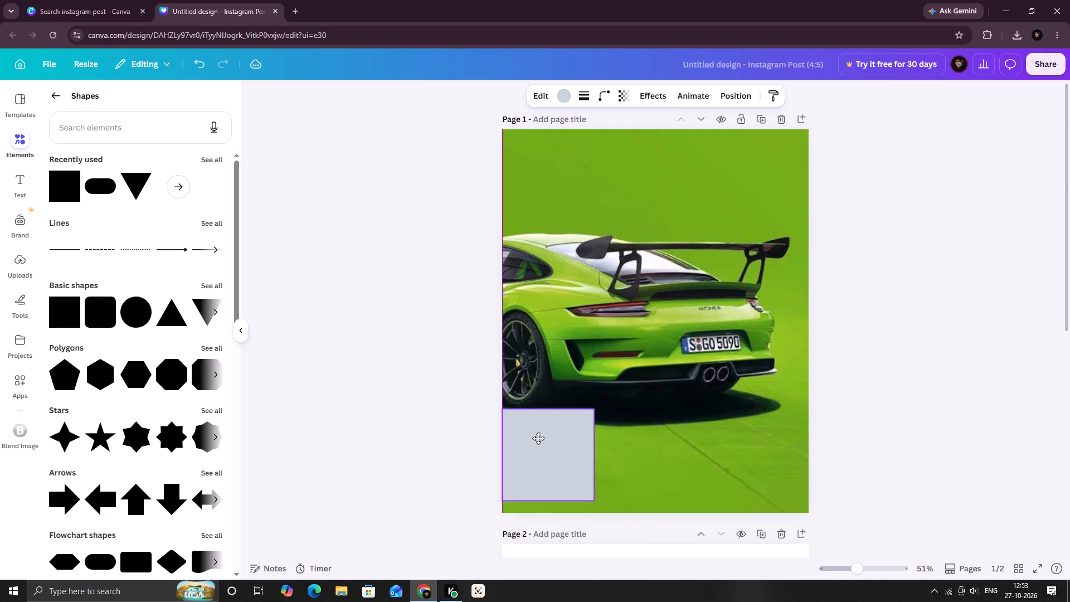
{"action": "left_click_drag", "start_coordinate": [538, 438], "coordinate": [541, 451]}
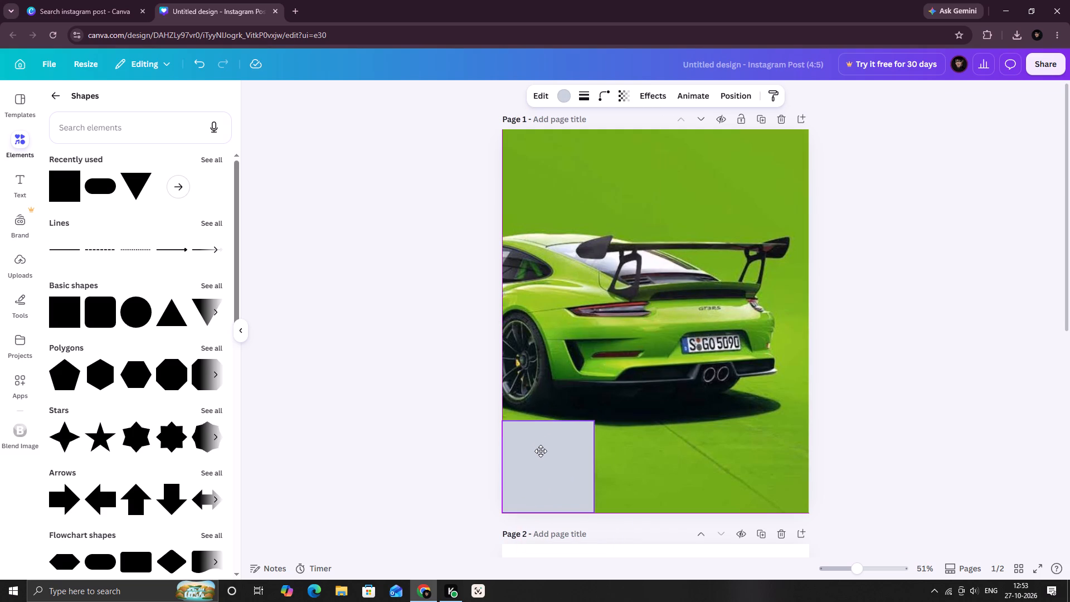
{"action": "left_click_drag", "start_coordinate": [541, 451], "coordinate": [541, 395]}
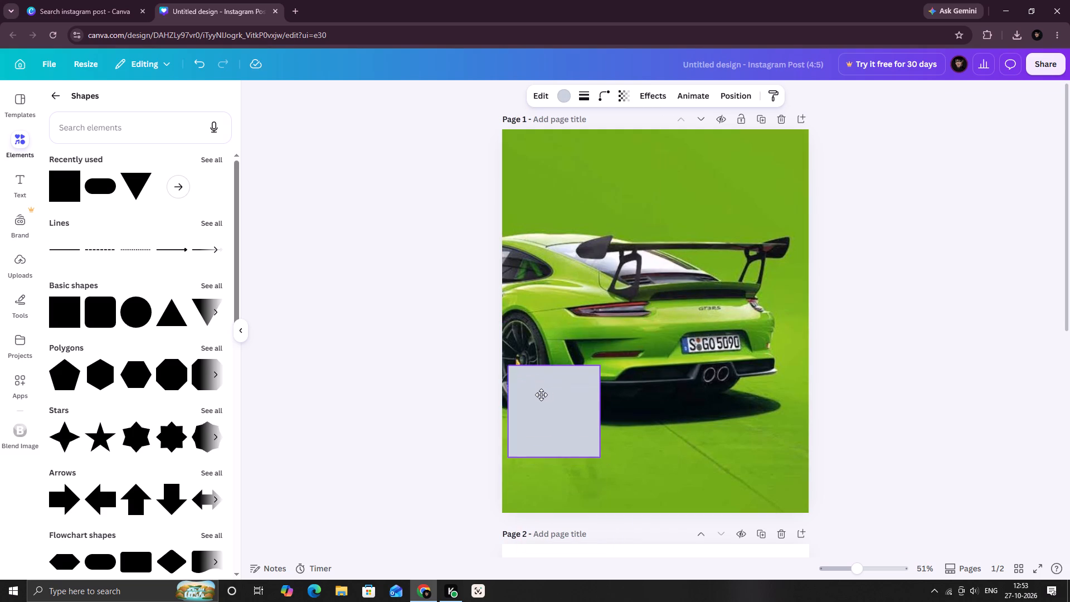
{"action": "left_click_drag", "start_coordinate": [541, 395], "coordinate": [544, 407]}
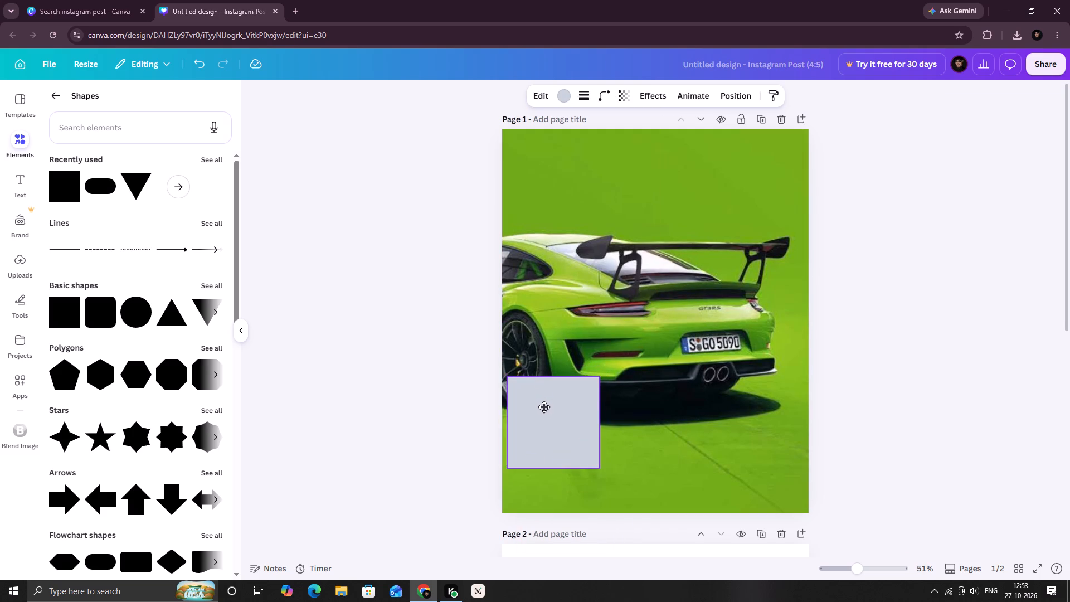
{"action": "left_click_drag", "start_coordinate": [544, 407], "coordinate": [536, 412]}
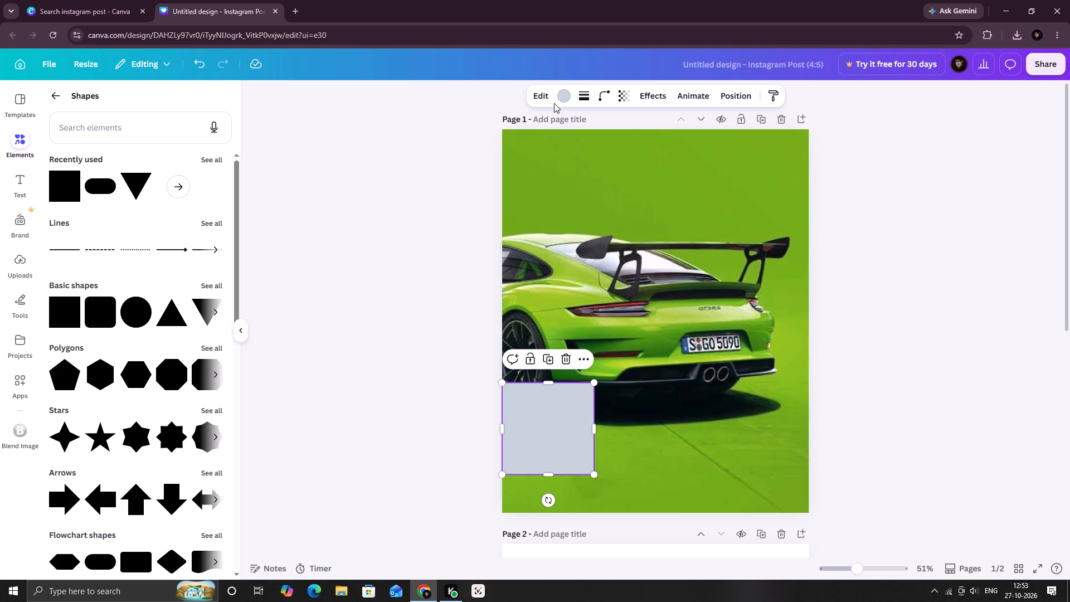
Fill the square with the solid green #97C529 sampled from the car's bodywork.
{"action": "left_click", "coordinate": [562, 96]}
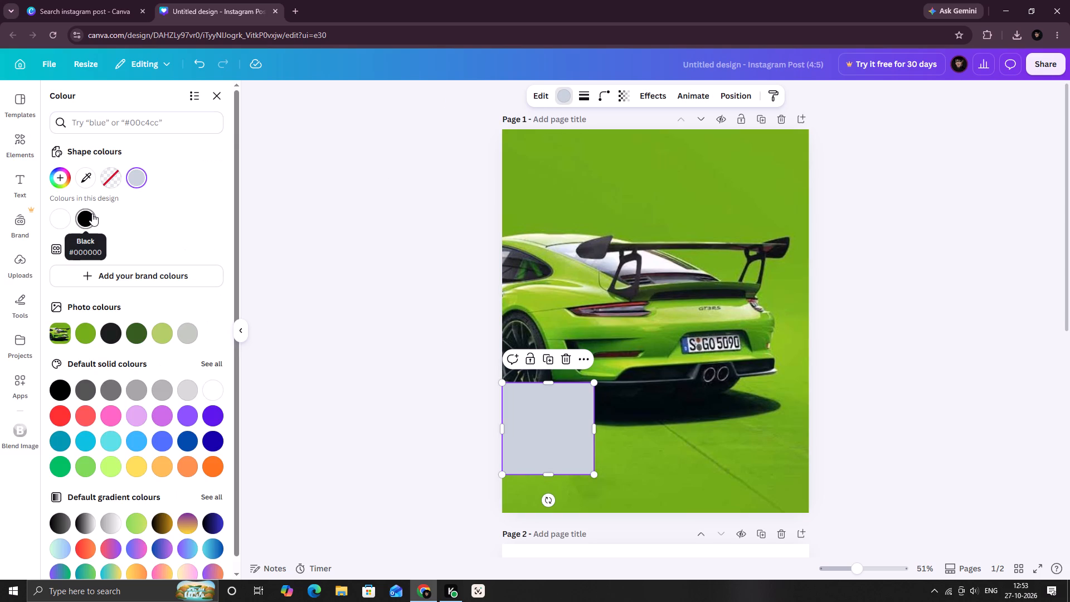
{"action": "left_click", "coordinate": [56, 172]}
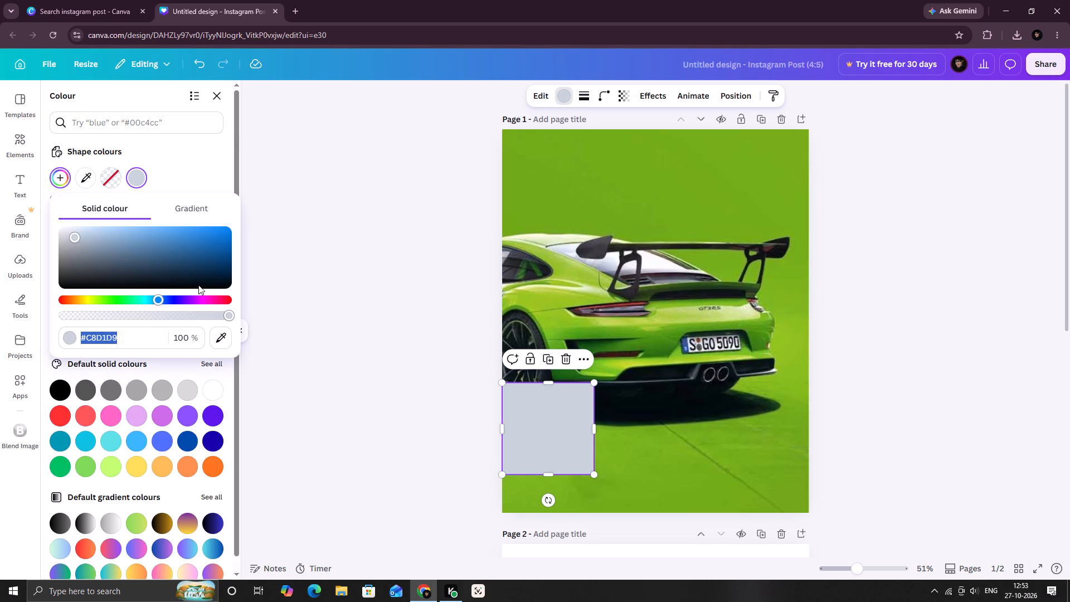
{"action": "left_click", "coordinate": [220, 338]}
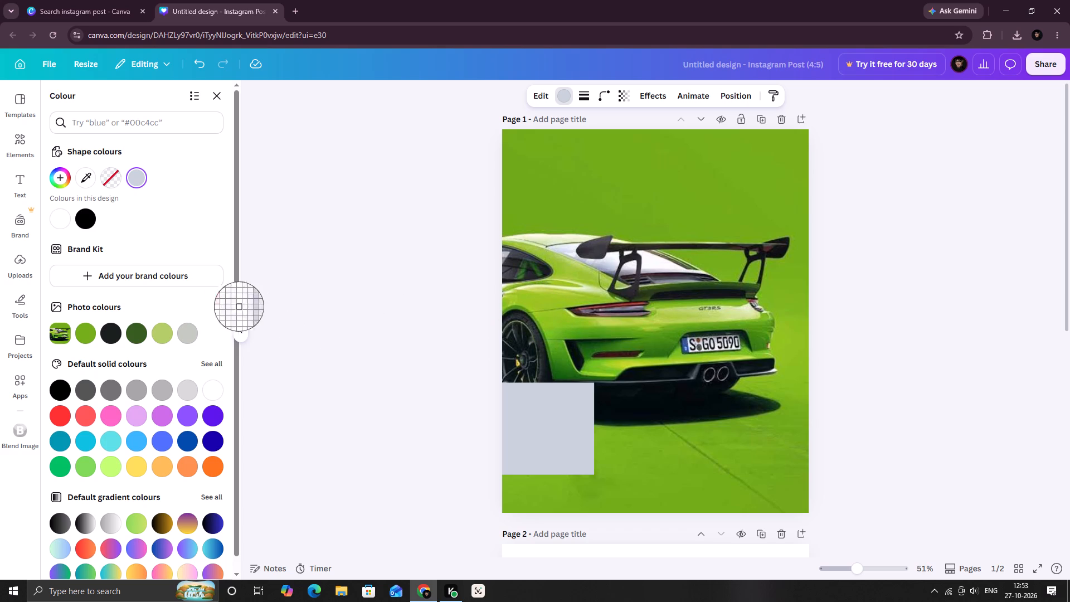
{"action": "left_click", "coordinate": [64, 181]}
{"action": "left_click", "coordinate": [60, 179]}
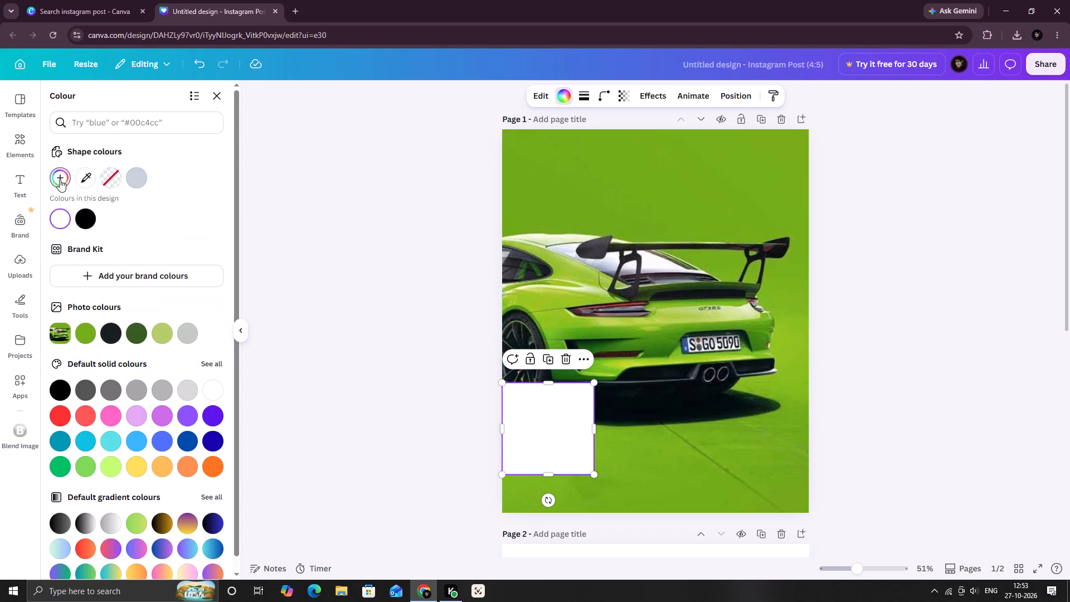
{"action": "left_click", "coordinate": [60, 179]}
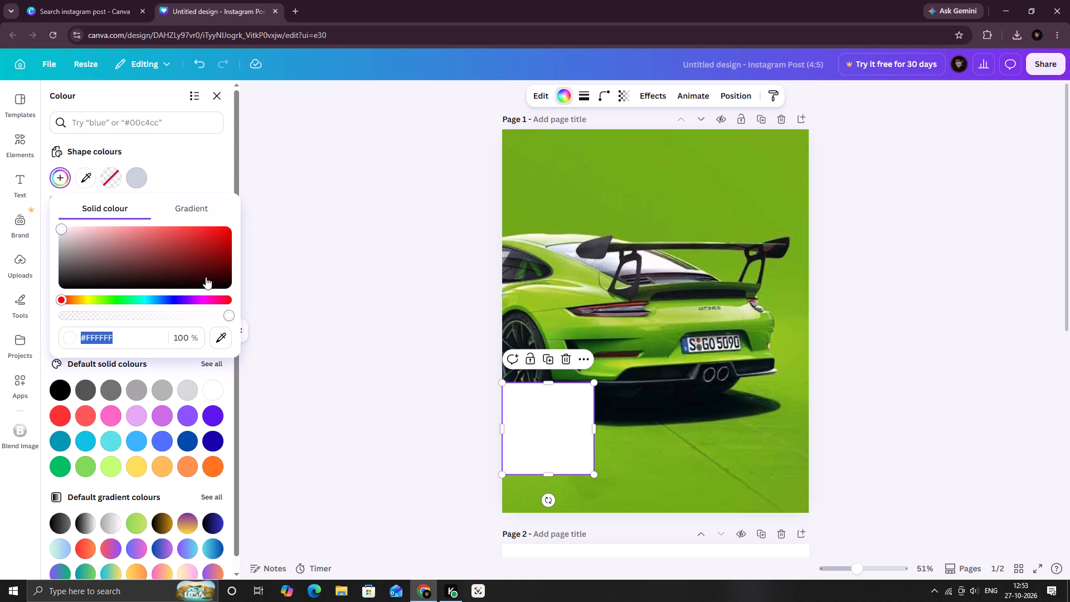
{"action": "left_click", "coordinate": [222, 338]}
{"action": "left_click", "coordinate": [555, 311]}
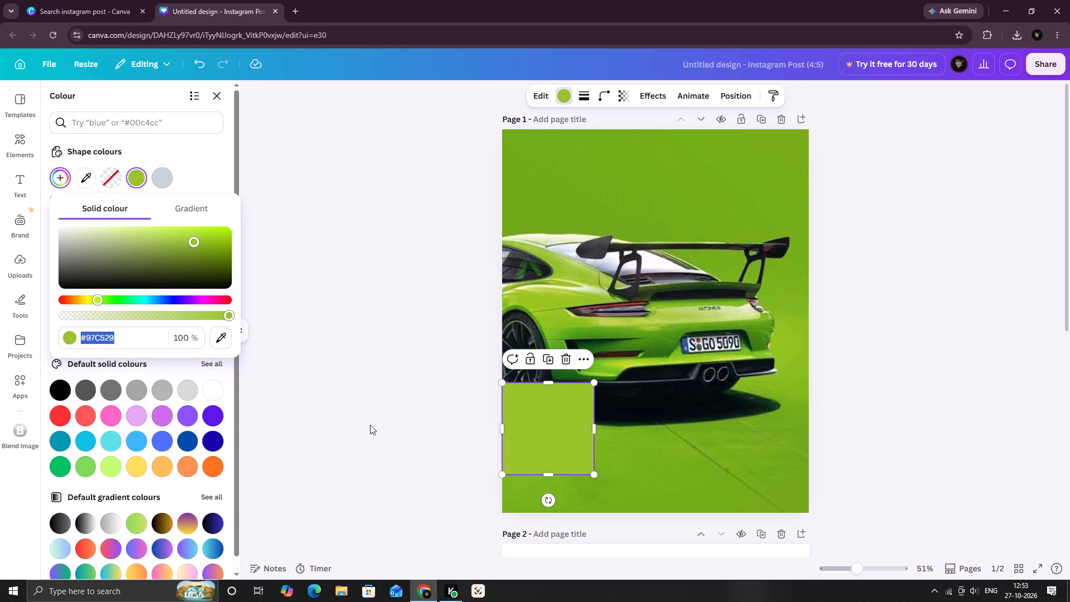
Change the square's fill to a gradient and set its second colour to the green #55A026 sampled from the gradient swatch.
{"action": "left_click", "coordinate": [192, 204]}
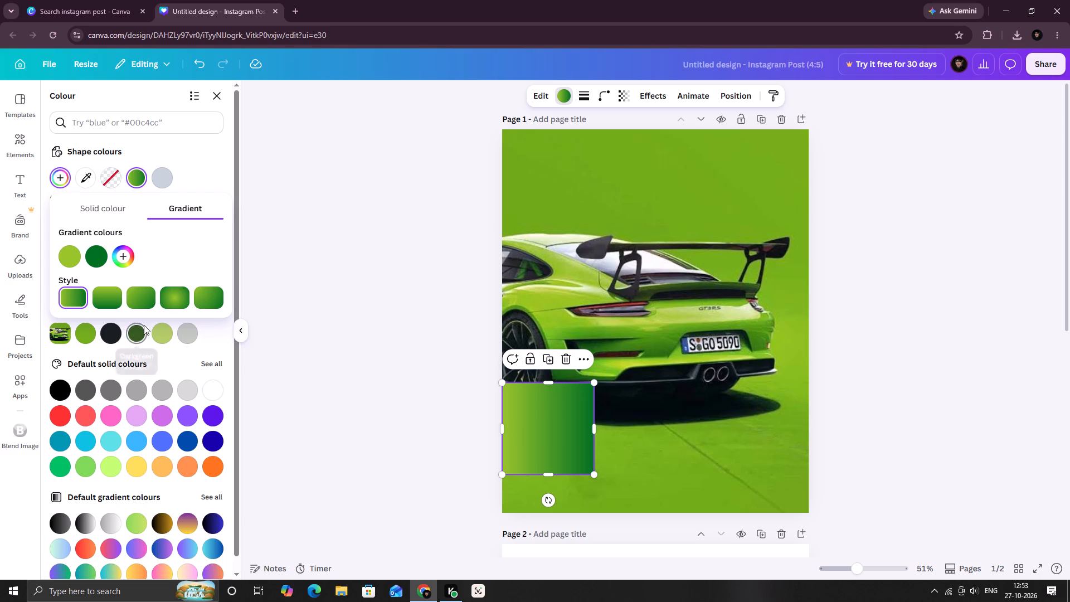
{"action": "left_click", "coordinate": [106, 259]}
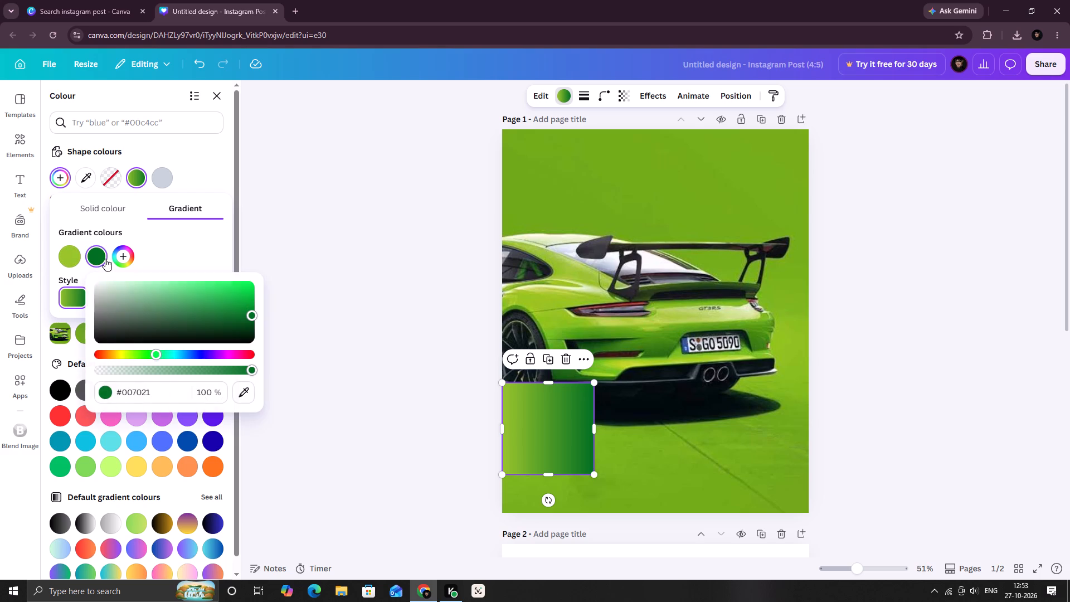
{"action": "left_click", "coordinate": [241, 390]}
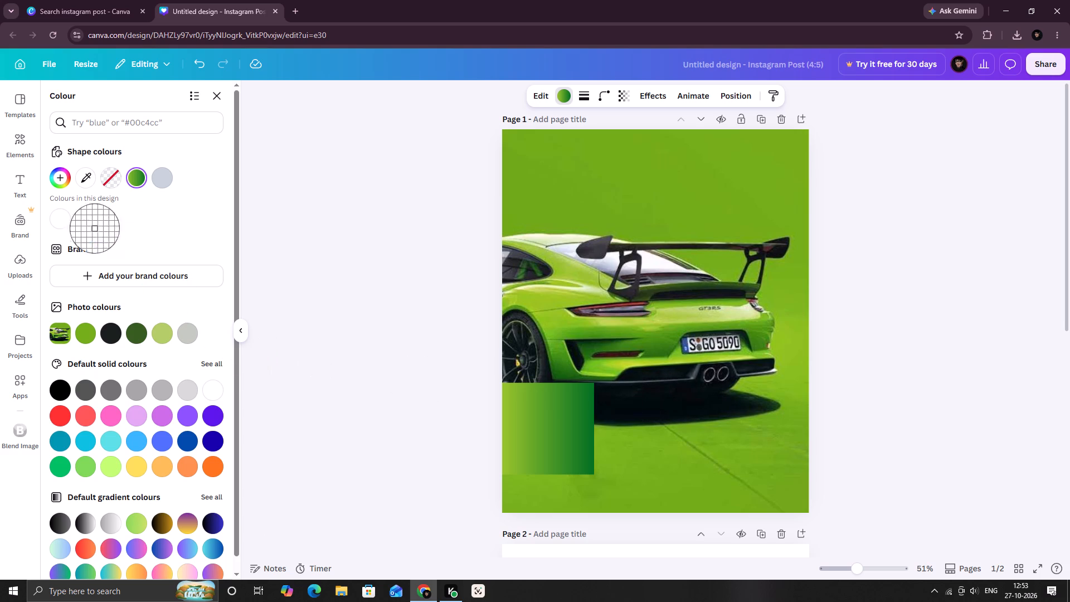
{"action": "left_click", "coordinate": [135, 179]}
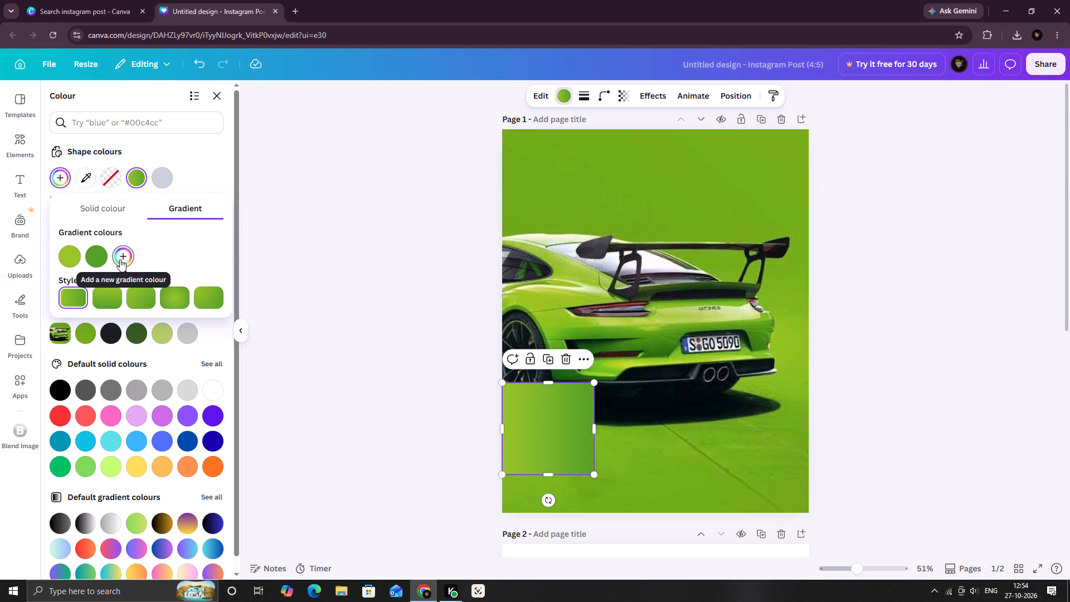
Set the opacity of the gradient's second colour, #55A026, to 0%.
{"action": "left_click", "coordinate": [89, 260]}
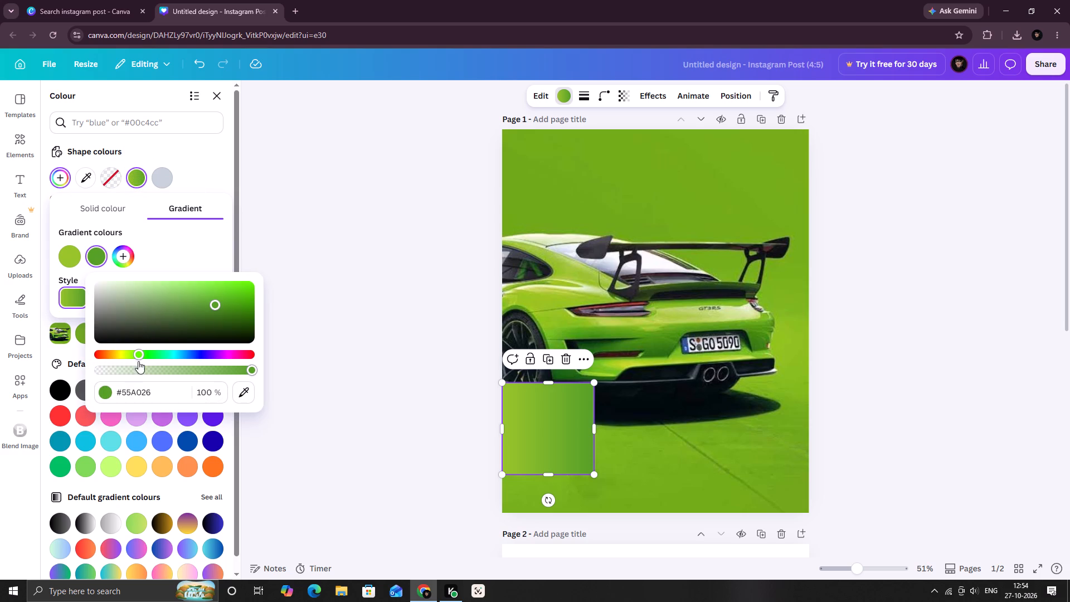
{"action": "left_click_drag", "start_coordinate": [246, 370], "coordinate": [87, 373]}
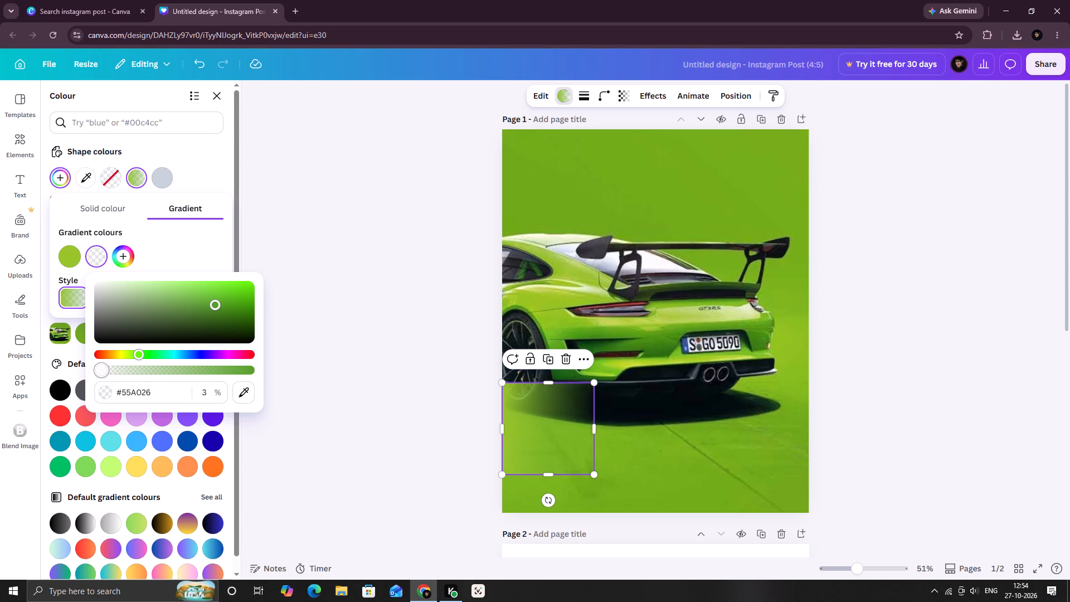
{"action": "left_click_drag", "start_coordinate": [87, 373], "coordinate": [76, 375]}
Move the gradient square onto the car's rear bumper and rotate it so its solid green side faces the opposite way.
{"action": "left_click_drag", "start_coordinate": [554, 412], "coordinate": [638, 373]}
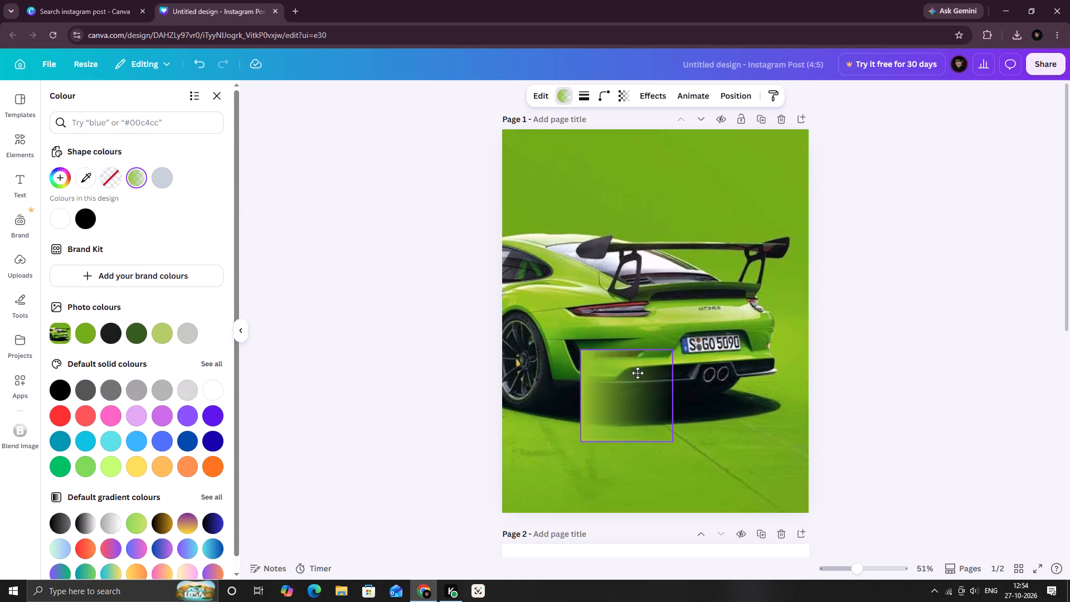
{"action": "left_click_drag", "start_coordinate": [638, 373], "coordinate": [646, 372]}
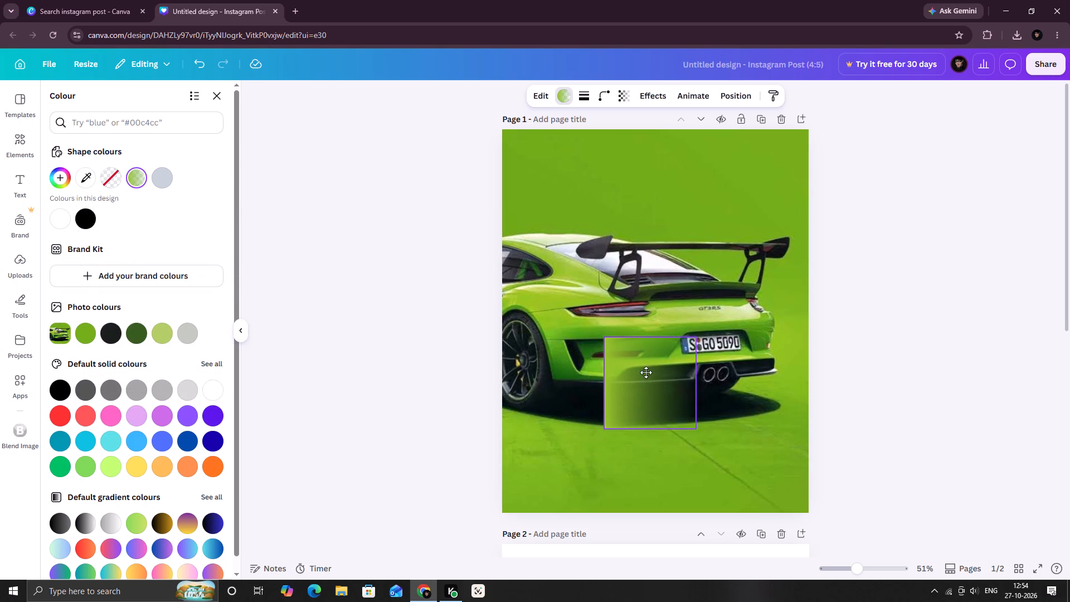
{"action": "left_click_drag", "start_coordinate": [646, 372], "coordinate": [624, 379]}
{"action": "left_click_drag", "start_coordinate": [617, 464], "coordinate": [698, 347]}
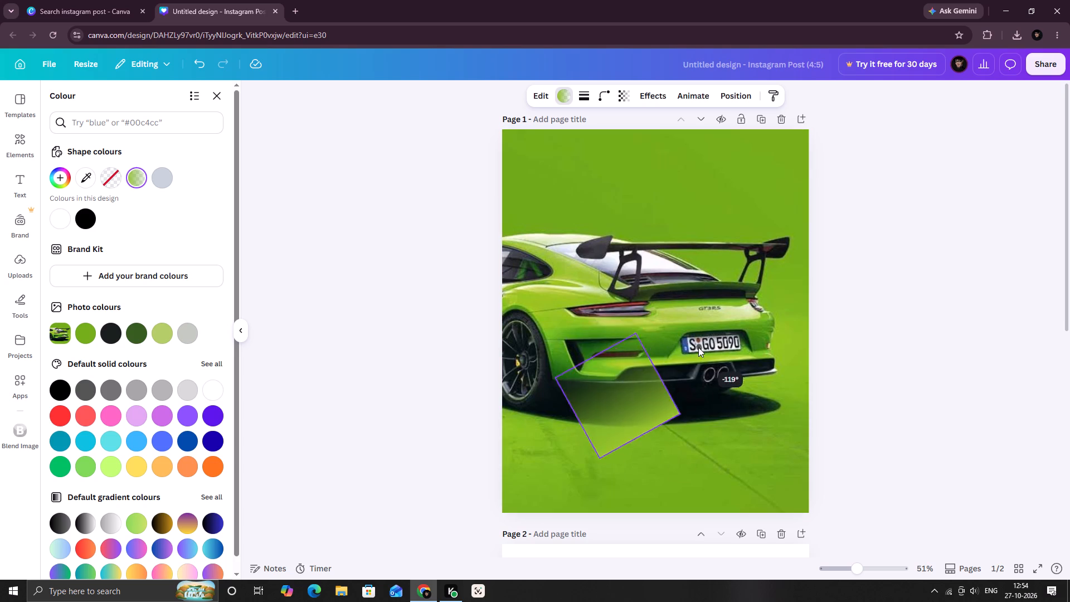
{"action": "left_click_drag", "start_coordinate": [698, 347], "coordinate": [620, 298]}
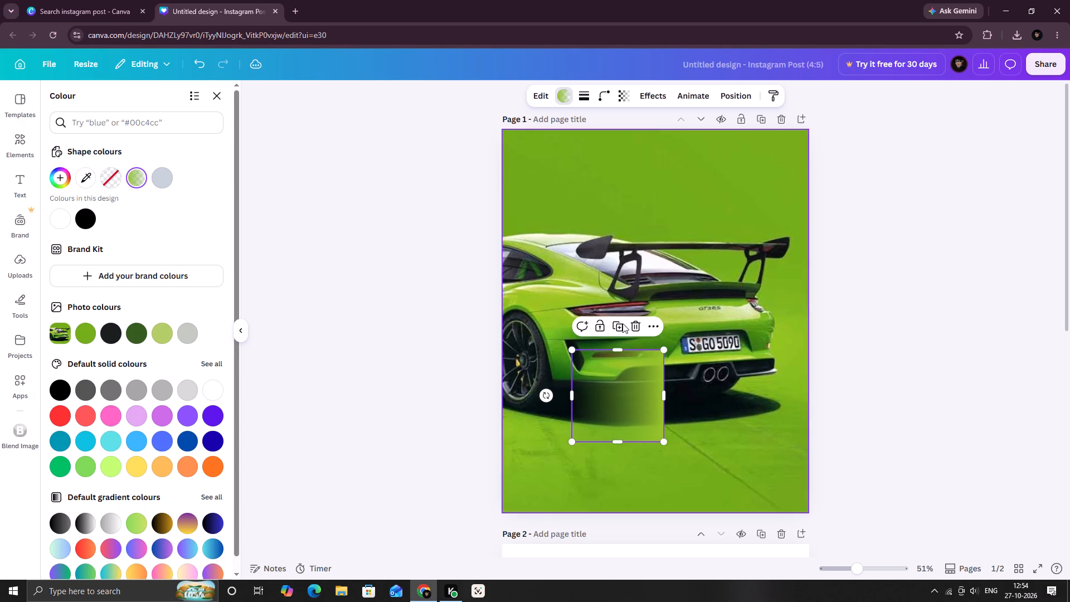
Move the gradient square to the page's bottom-left corner and enlarge it to the full 1,080 page width, reaching up to the car's roofline.
{"action": "left_click_drag", "start_coordinate": [634, 395], "coordinate": [565, 469]}
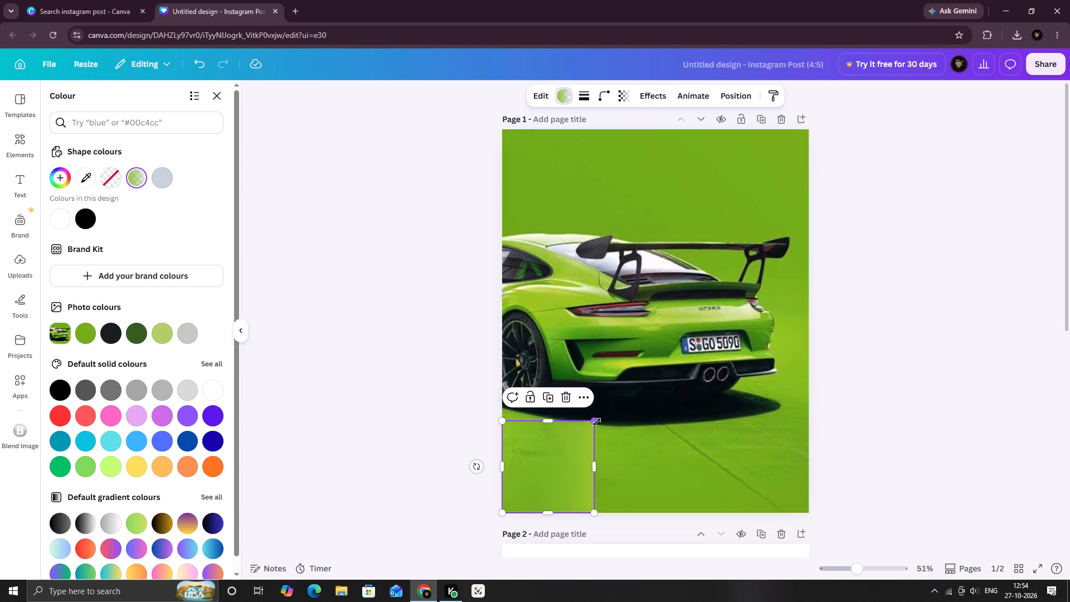
{"action": "left_click_drag", "start_coordinate": [595, 419], "coordinate": [635, 367]}
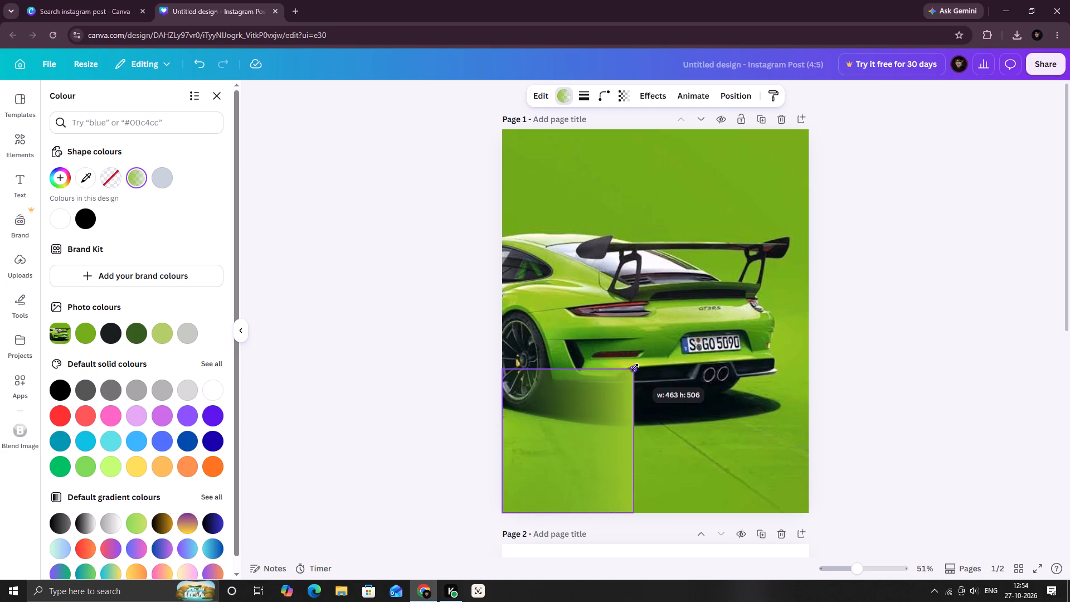
{"action": "left_click_drag", "start_coordinate": [635, 367], "coordinate": [765, 274]}
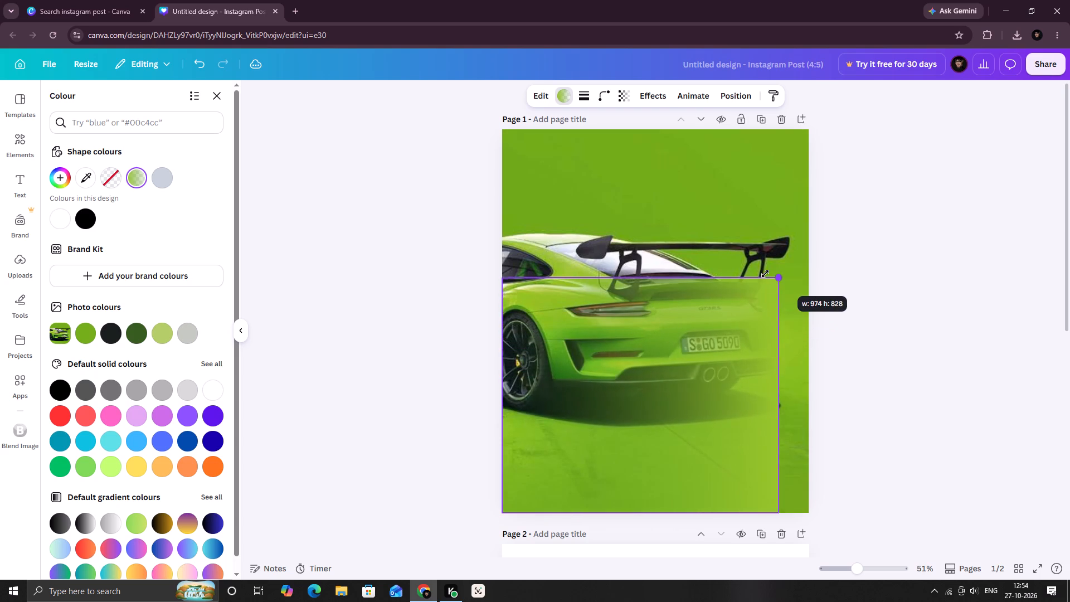
{"action": "left_click_drag", "start_coordinate": [765, 274], "coordinate": [820, 192]}
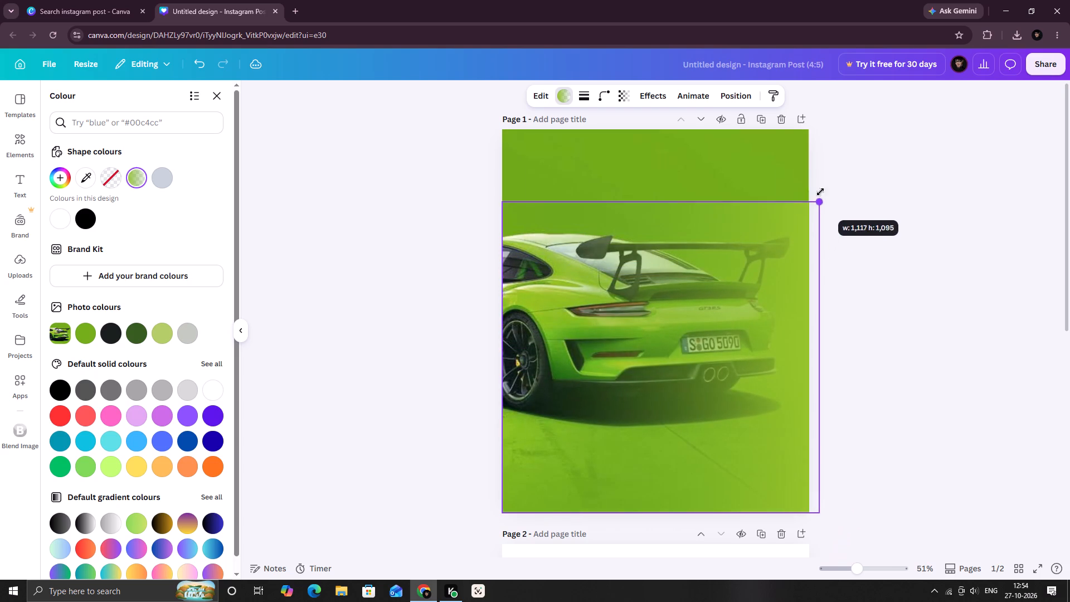
{"action": "left_click_drag", "start_coordinate": [820, 192], "coordinate": [810, 129]}
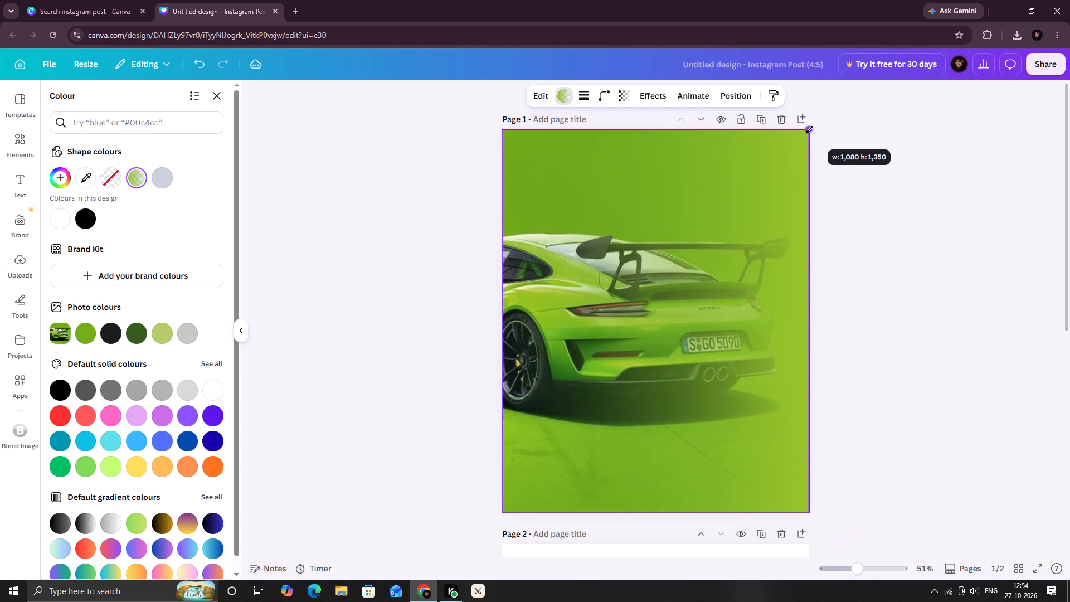
{"action": "left_click_drag", "start_coordinate": [810, 129], "coordinate": [809, 128]}
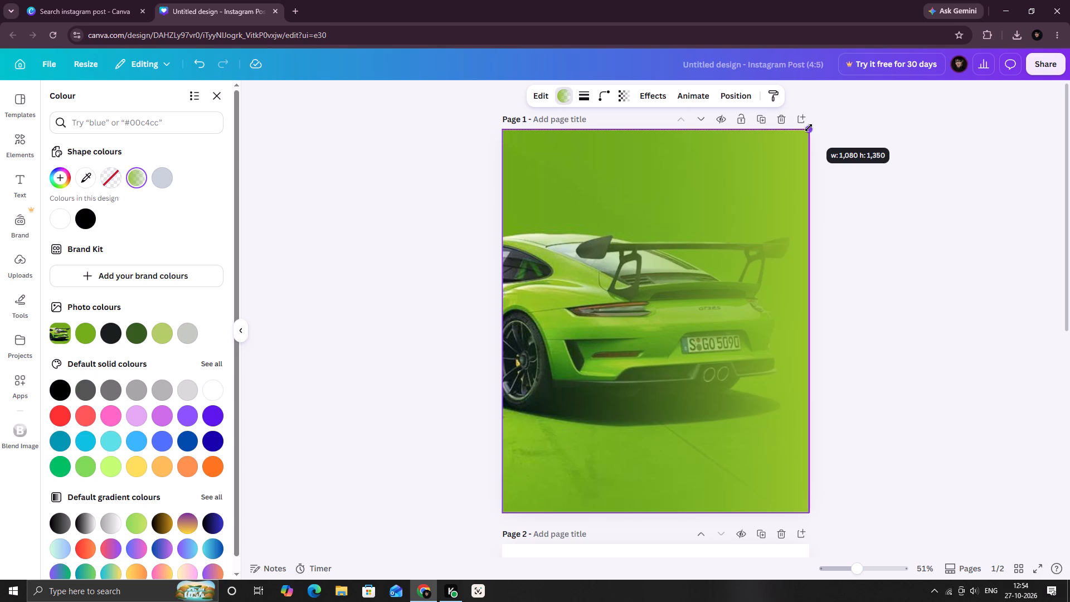
{"action": "left_click_drag", "start_coordinate": [809, 128], "coordinate": [794, 237]}
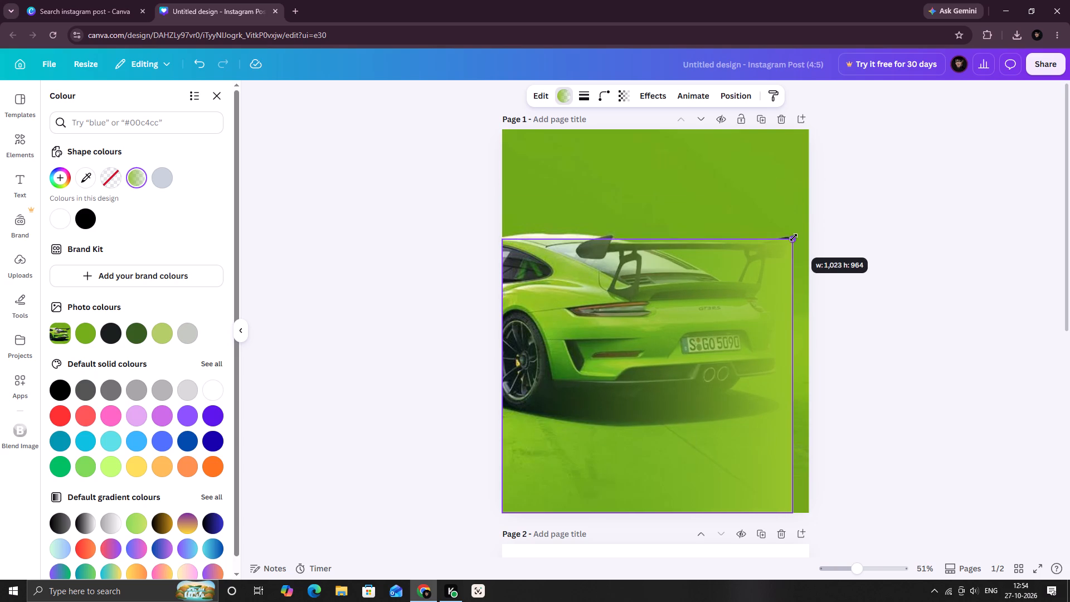
{"action": "left_click_drag", "start_coordinate": [794, 237], "coordinate": [809, 237]}
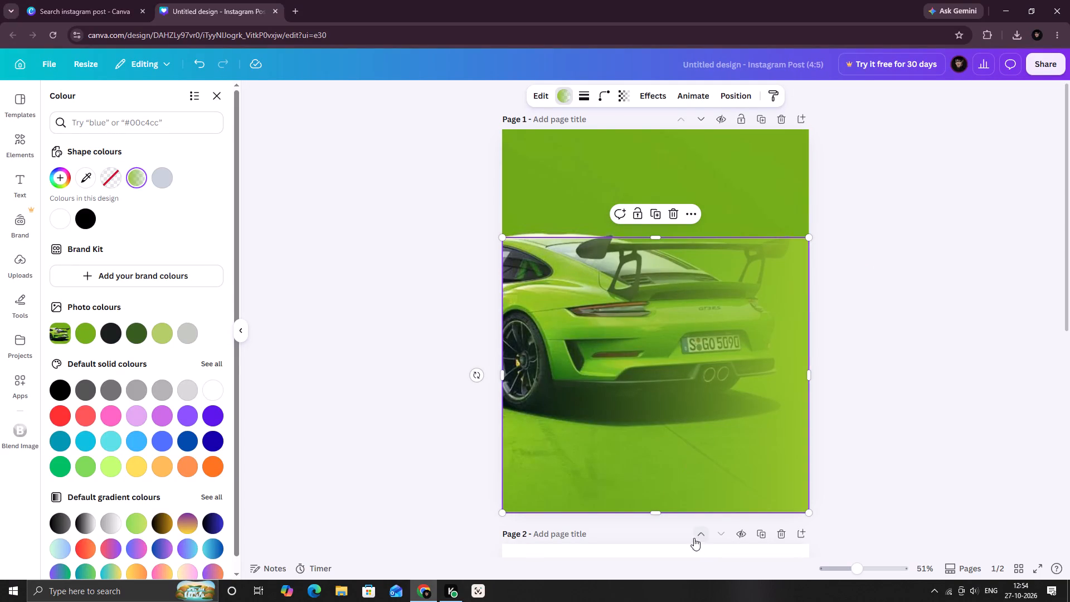
Rotate the gradient shape so its solid green side faces the bottom of the page and align it with the page's bottom edge.
{"action": "left_click_drag", "start_coordinate": [475, 372], "coordinate": [728, 296]}
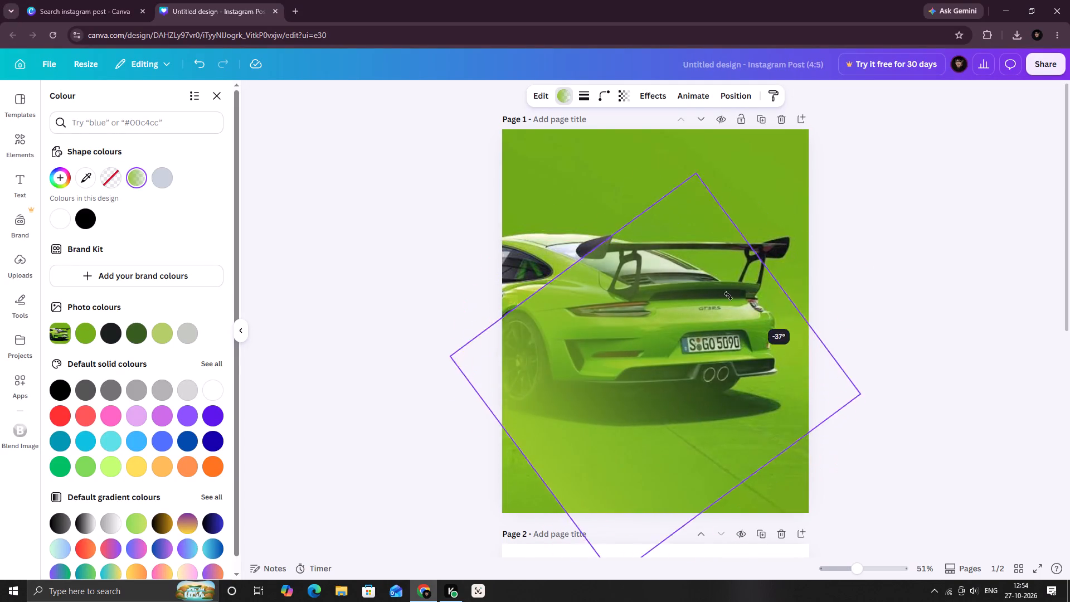
{"action": "left_click_drag", "start_coordinate": [728, 296], "coordinate": [659, 260]}
{"action": "left_click_drag", "start_coordinate": [668, 269], "coordinate": [671, 258]}
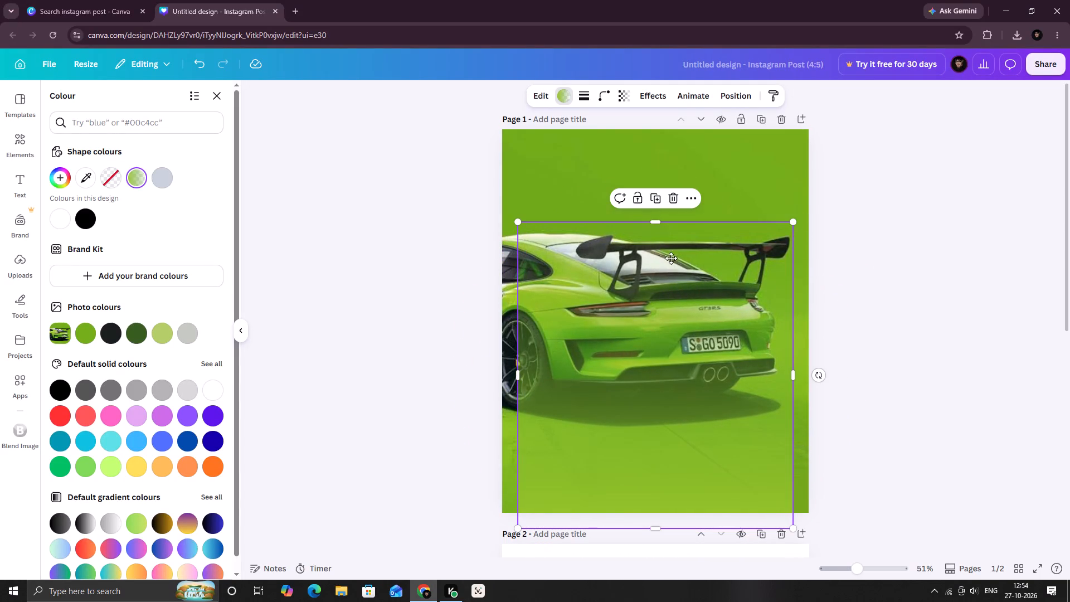
{"action": "left_click_drag", "start_coordinate": [671, 258], "coordinate": [665, 252]}
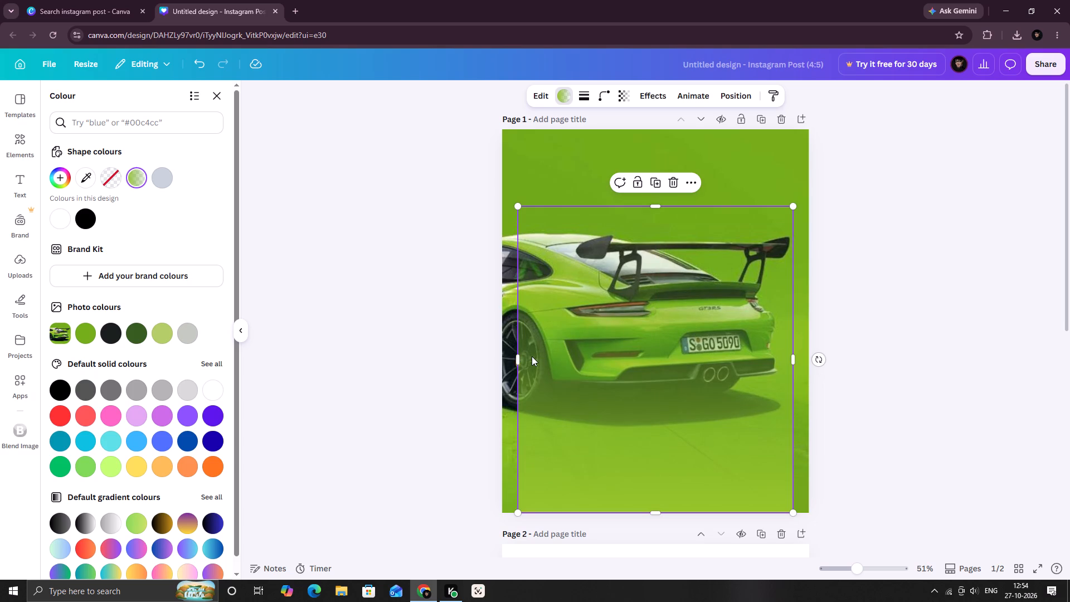
Stretch the rotated gradient to both side edges of the page and lower its top edge to the car's roofline, about 976 by 1,080.
{"action": "left_click_drag", "start_coordinate": [518, 361], "coordinate": [505, 361]}
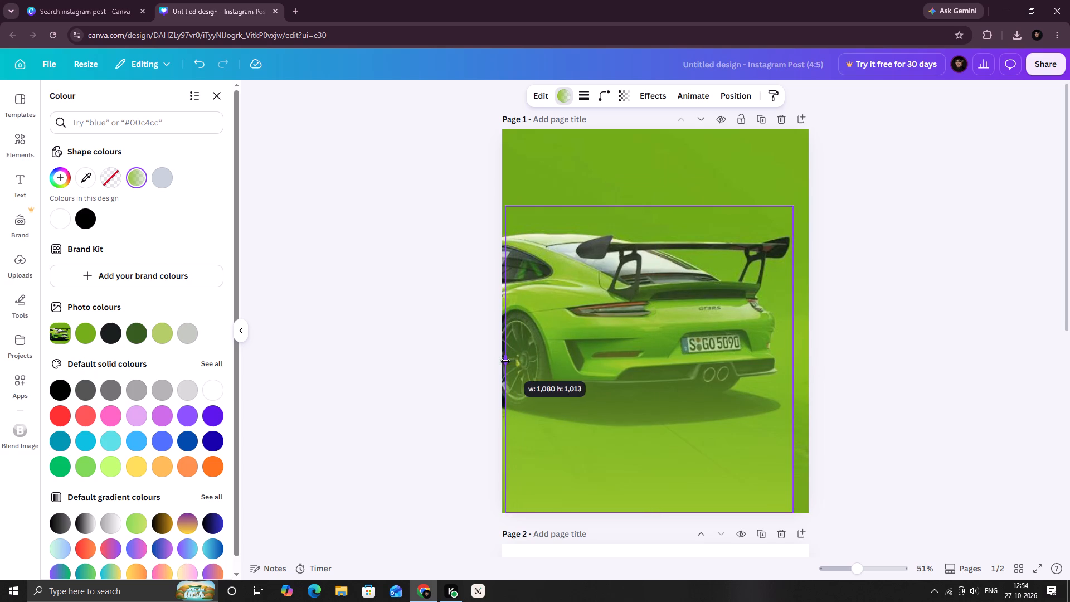
{"action": "left_click_drag", "start_coordinate": [505, 361], "coordinate": [504, 361]}
{"action": "left_click_drag", "start_coordinate": [791, 359], "coordinate": [806, 358]}
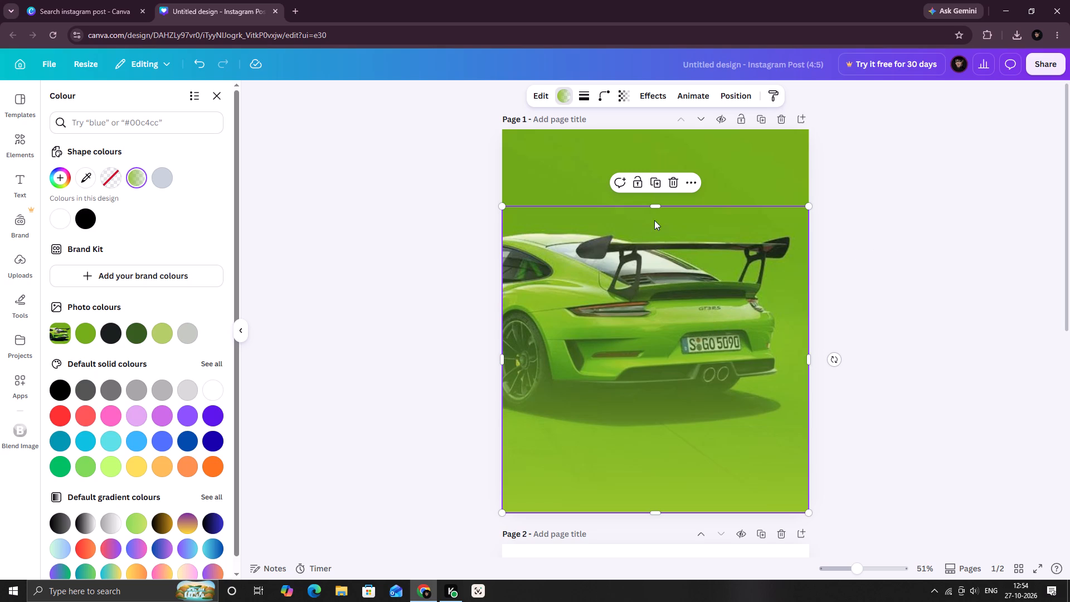
{"action": "left_click_drag", "start_coordinate": [656, 202], "coordinate": [657, 232]}
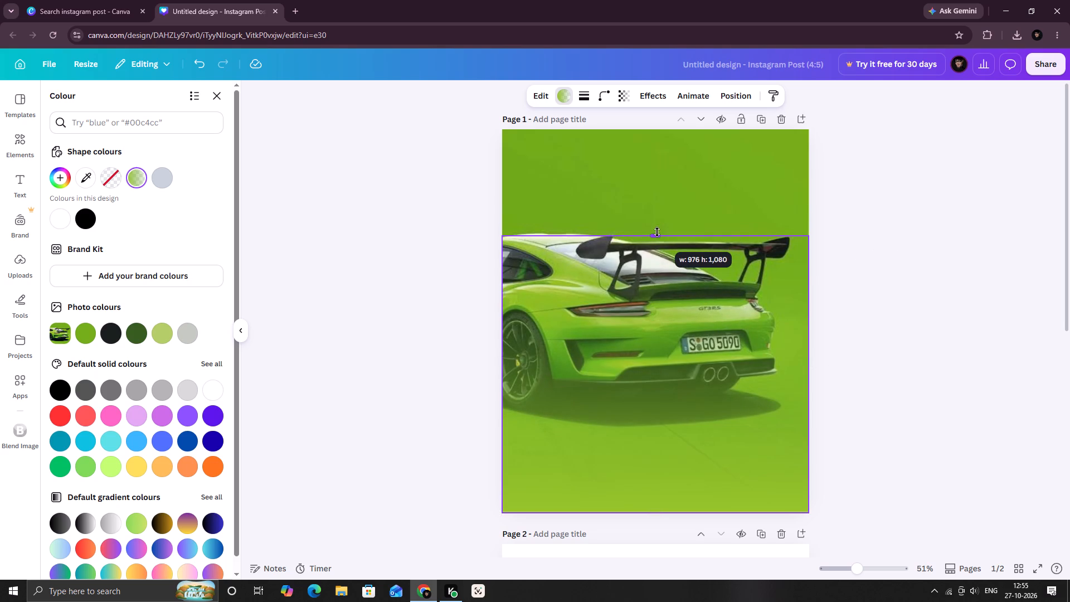
{"action": "left_click_drag", "start_coordinate": [657, 232], "coordinate": [656, 224]}
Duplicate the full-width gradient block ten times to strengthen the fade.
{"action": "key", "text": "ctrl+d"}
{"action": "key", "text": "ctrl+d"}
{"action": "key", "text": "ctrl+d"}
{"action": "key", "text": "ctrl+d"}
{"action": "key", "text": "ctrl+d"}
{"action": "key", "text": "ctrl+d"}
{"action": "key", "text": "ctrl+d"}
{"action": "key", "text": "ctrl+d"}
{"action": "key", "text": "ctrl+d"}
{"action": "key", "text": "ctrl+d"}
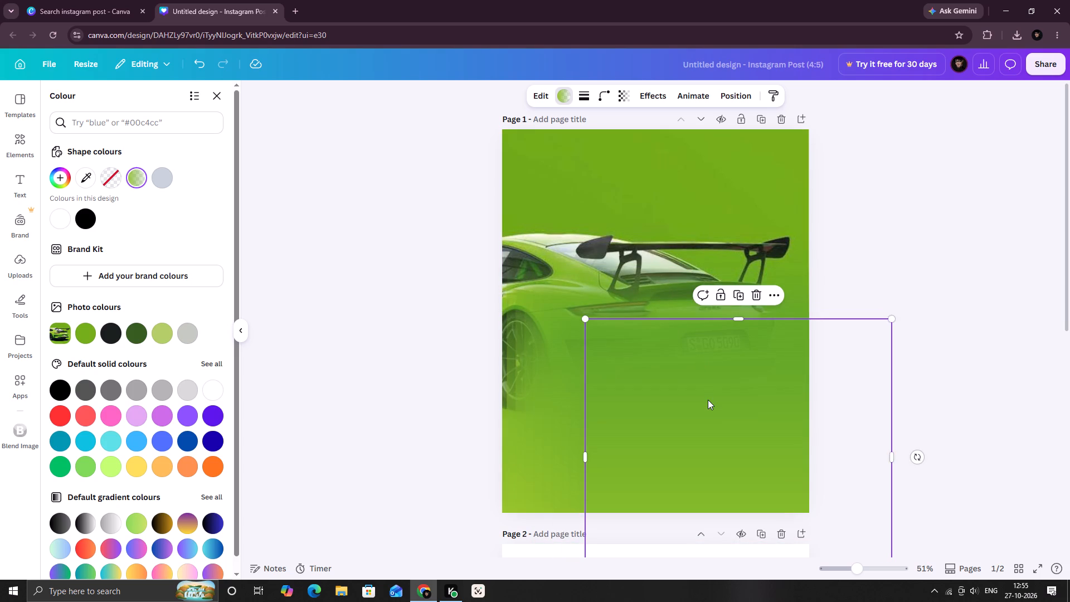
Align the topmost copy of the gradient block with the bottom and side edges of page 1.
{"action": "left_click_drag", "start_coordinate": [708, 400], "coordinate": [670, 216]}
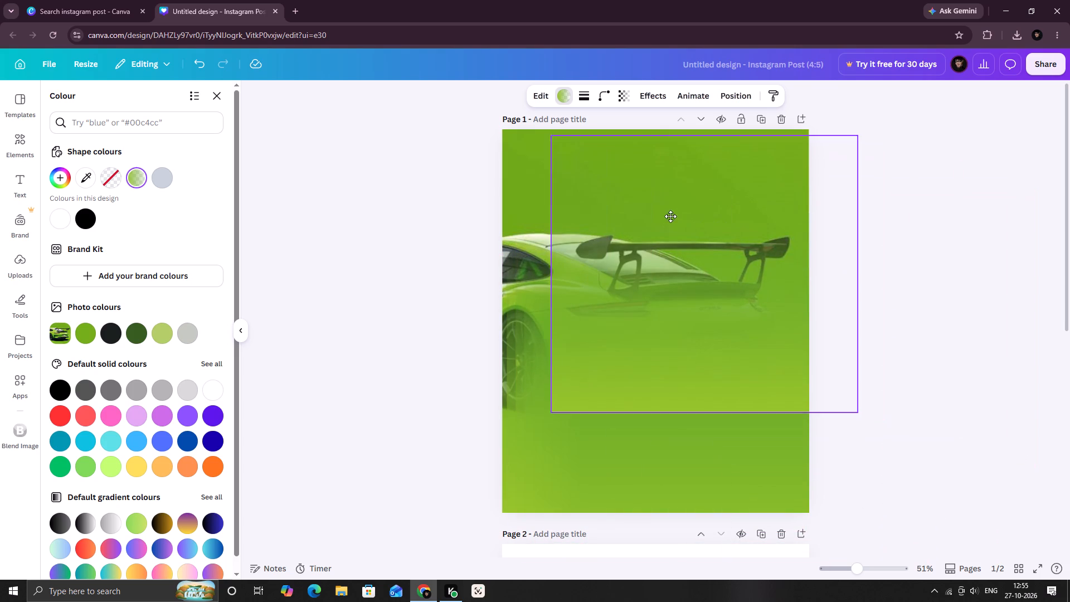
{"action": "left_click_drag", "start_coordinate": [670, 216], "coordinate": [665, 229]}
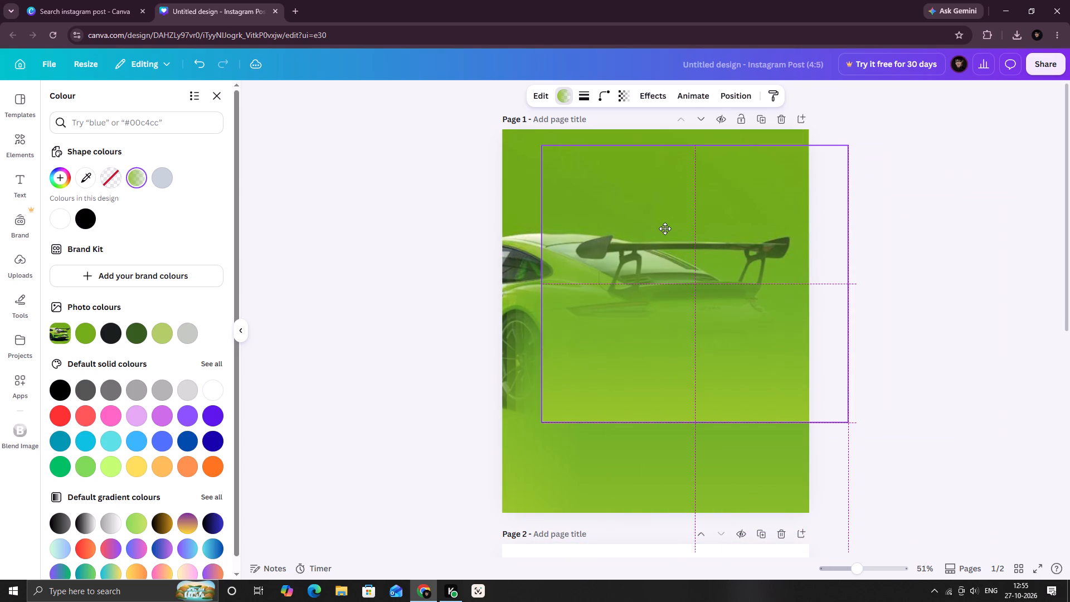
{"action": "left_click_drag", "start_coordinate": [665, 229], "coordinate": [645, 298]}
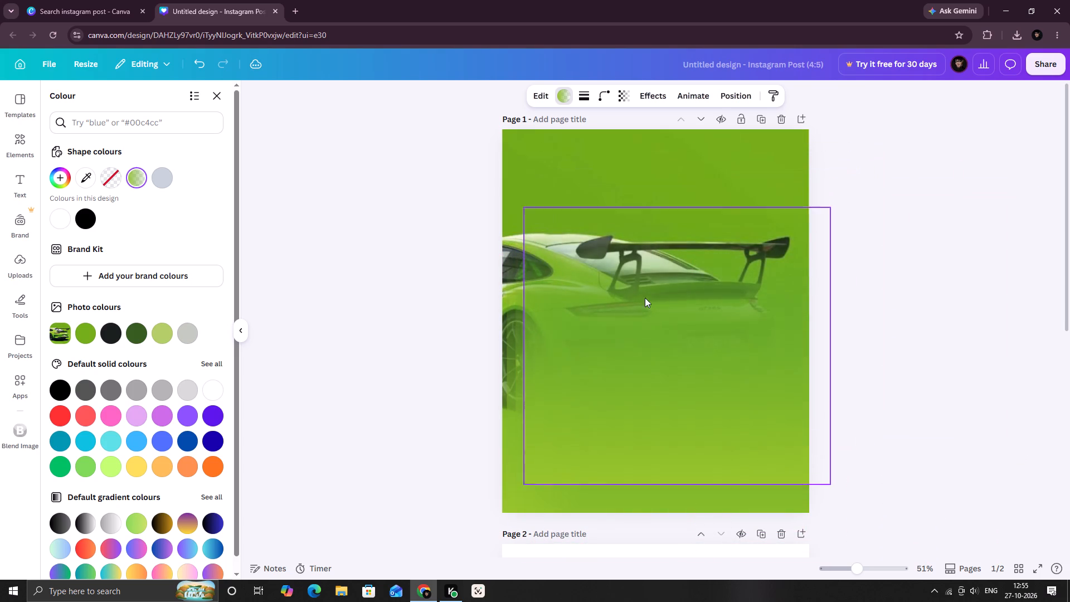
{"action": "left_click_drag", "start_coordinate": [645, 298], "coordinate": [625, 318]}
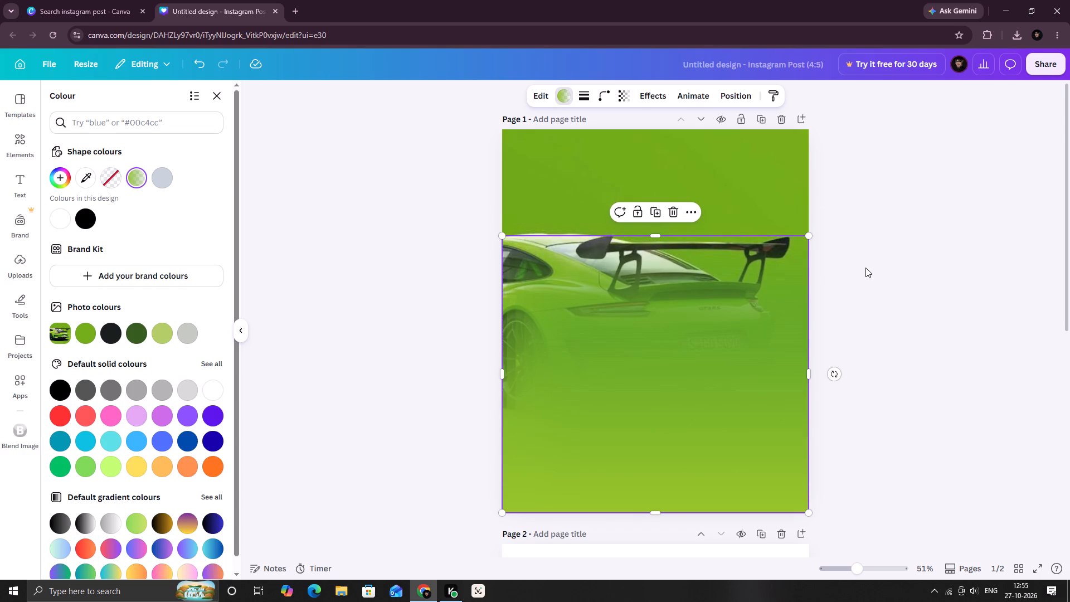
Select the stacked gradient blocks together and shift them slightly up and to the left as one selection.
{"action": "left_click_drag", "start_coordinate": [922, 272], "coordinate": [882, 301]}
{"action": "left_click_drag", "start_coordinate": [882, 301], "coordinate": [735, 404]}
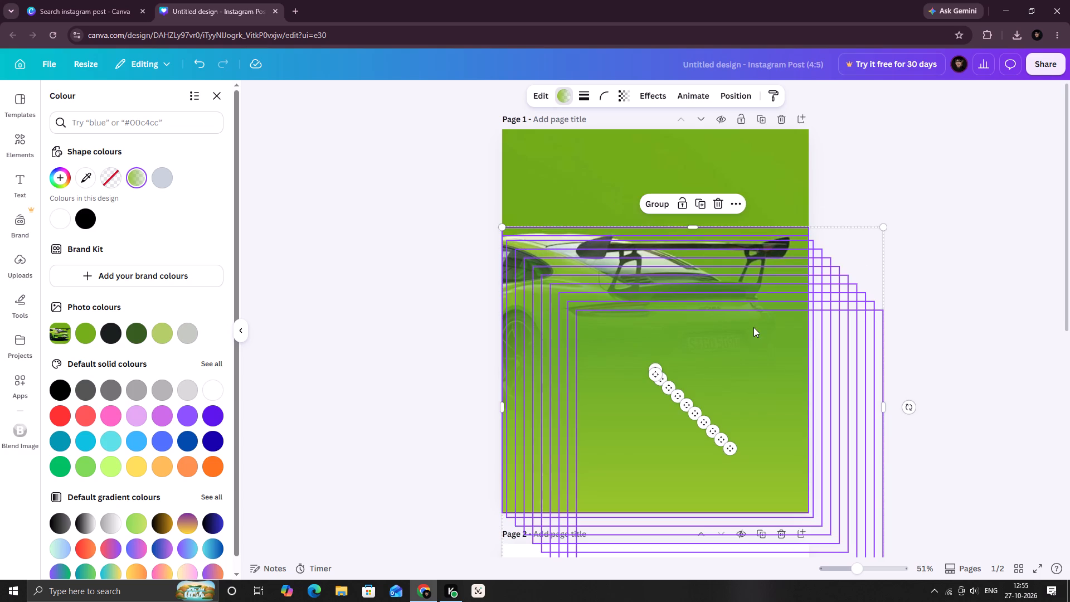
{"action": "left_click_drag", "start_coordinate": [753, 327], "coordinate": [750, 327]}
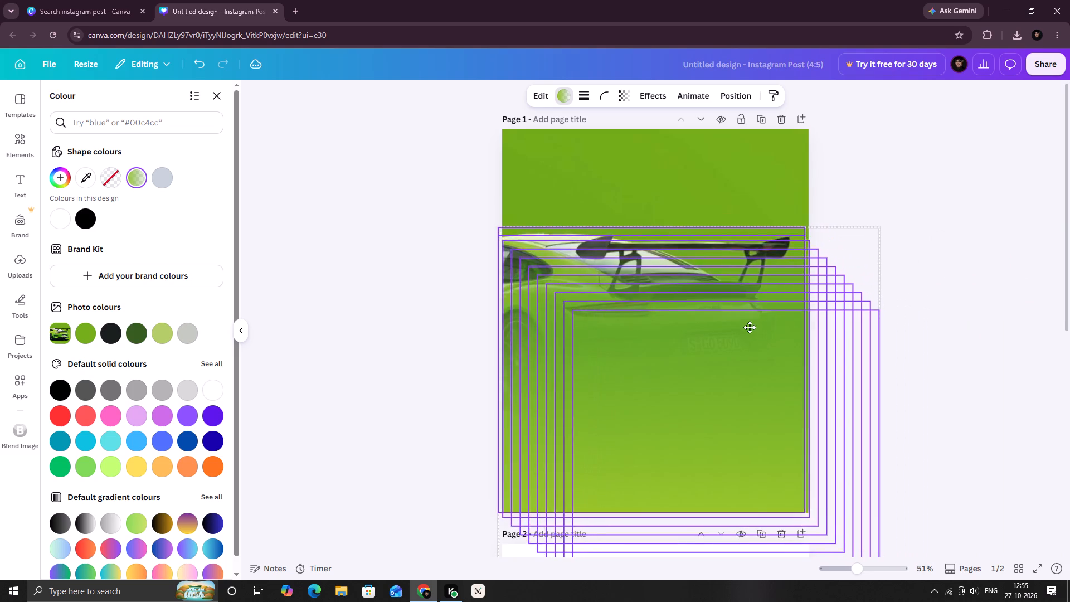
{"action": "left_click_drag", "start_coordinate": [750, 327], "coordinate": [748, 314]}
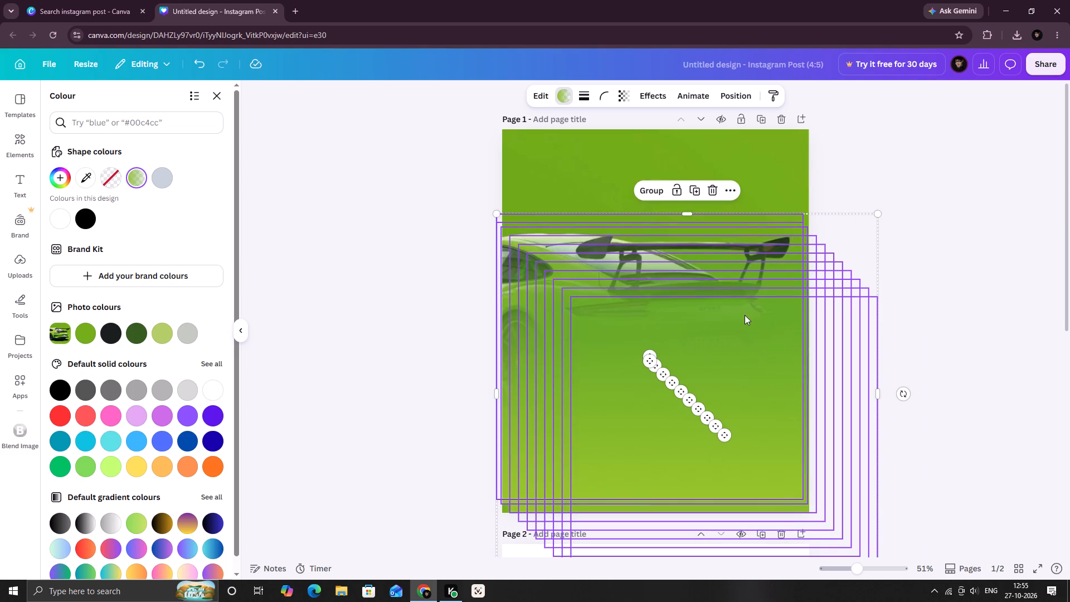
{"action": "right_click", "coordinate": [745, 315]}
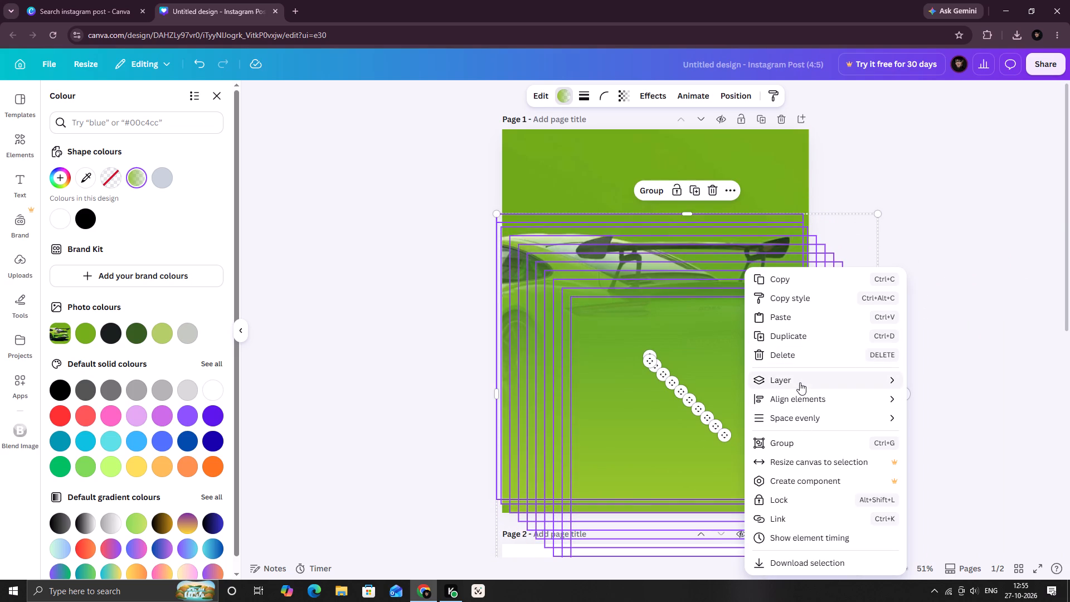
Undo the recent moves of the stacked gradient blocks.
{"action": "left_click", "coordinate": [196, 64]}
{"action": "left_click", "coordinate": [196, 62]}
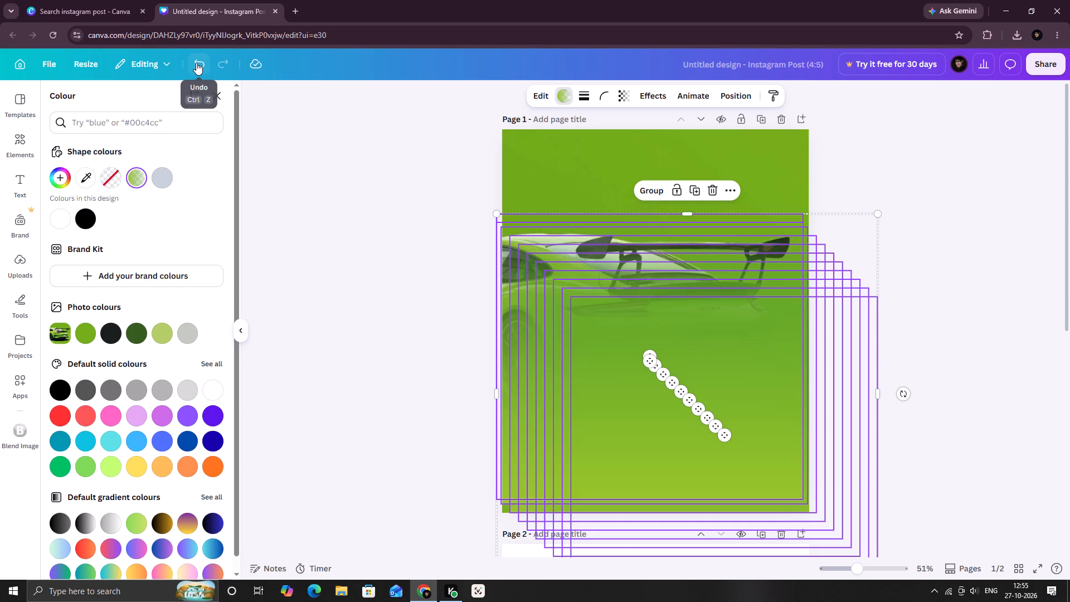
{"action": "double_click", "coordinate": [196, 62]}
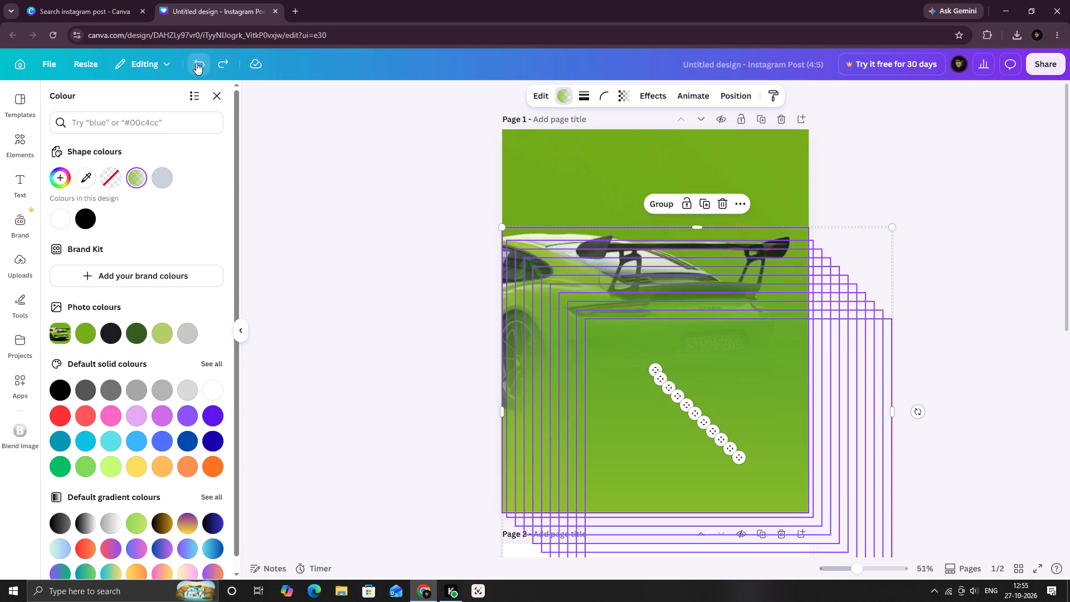
Duplicate the full-width gradient block once over the lower part of page 1.
{"action": "left_click", "coordinate": [653, 315]}
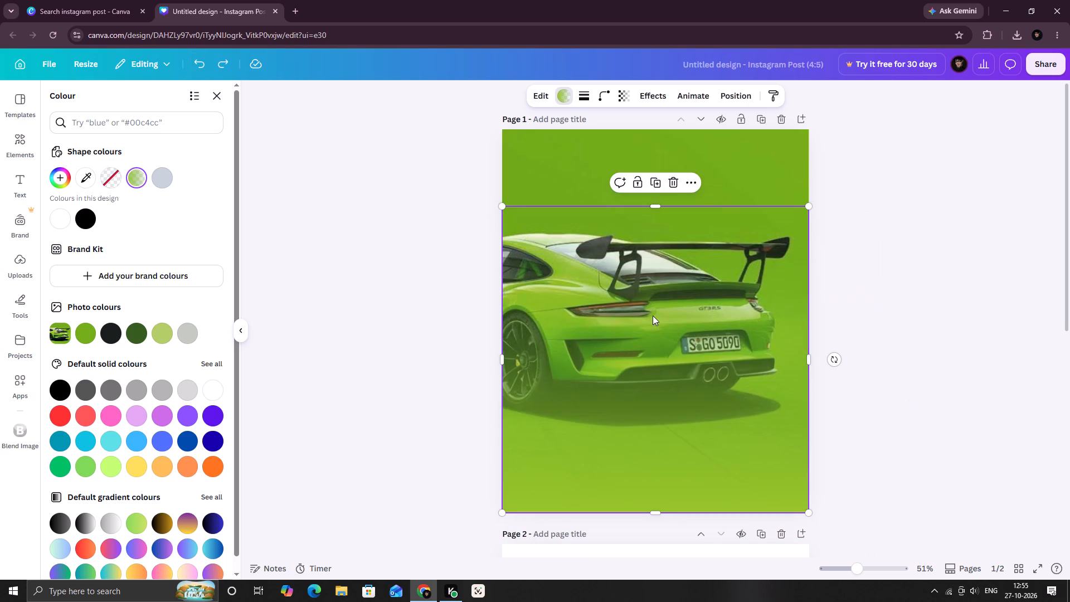
{"action": "right_click", "coordinate": [653, 315]}
{"action": "left_click", "coordinate": [687, 336]}
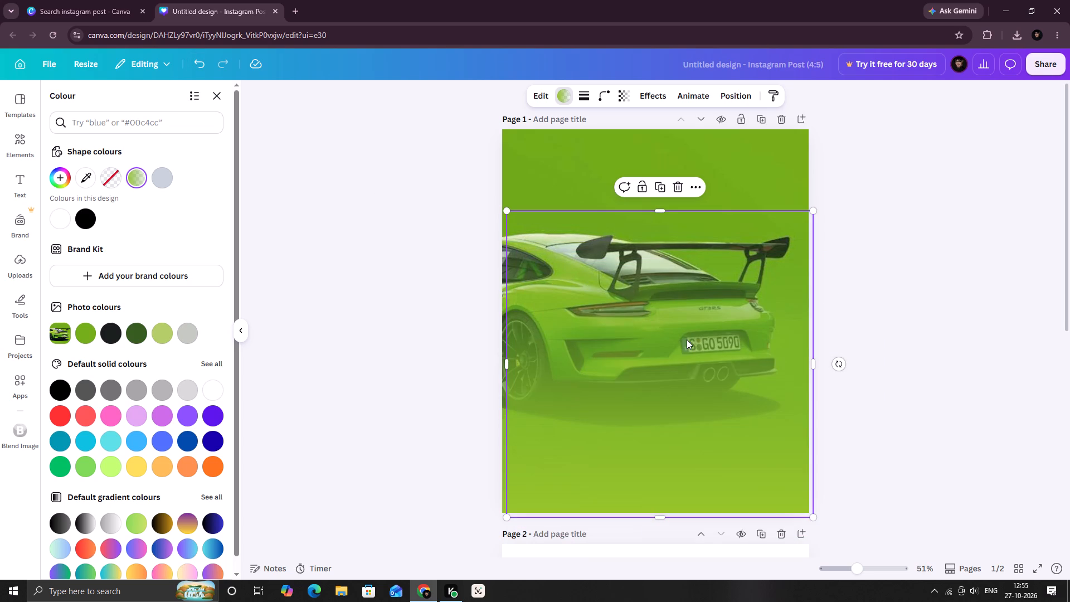
{"action": "left_click", "coordinate": [685, 327]}
{"action": "right_click", "coordinate": [680, 328]}
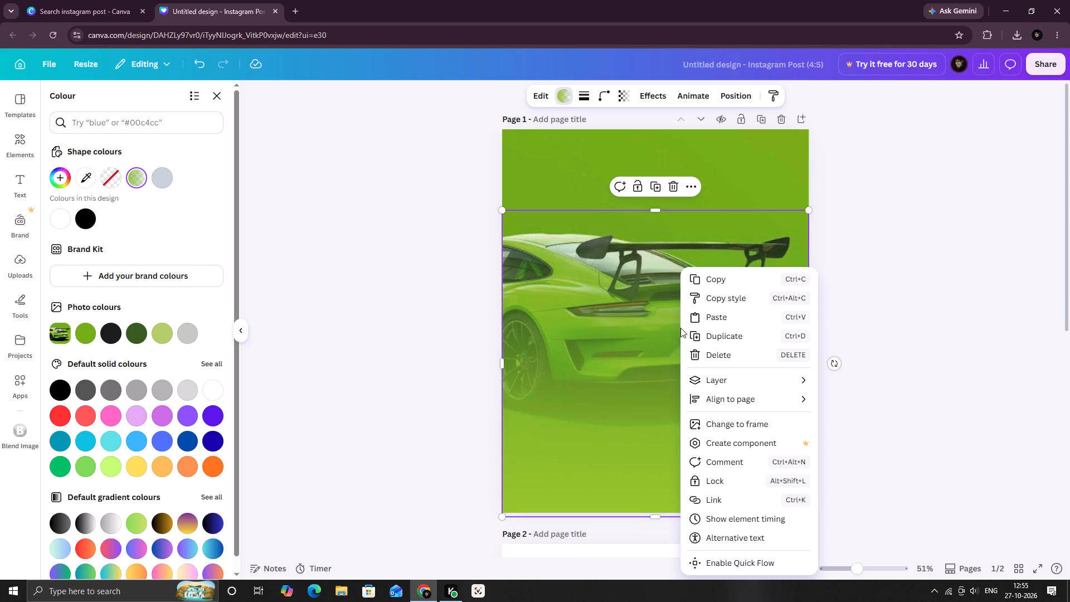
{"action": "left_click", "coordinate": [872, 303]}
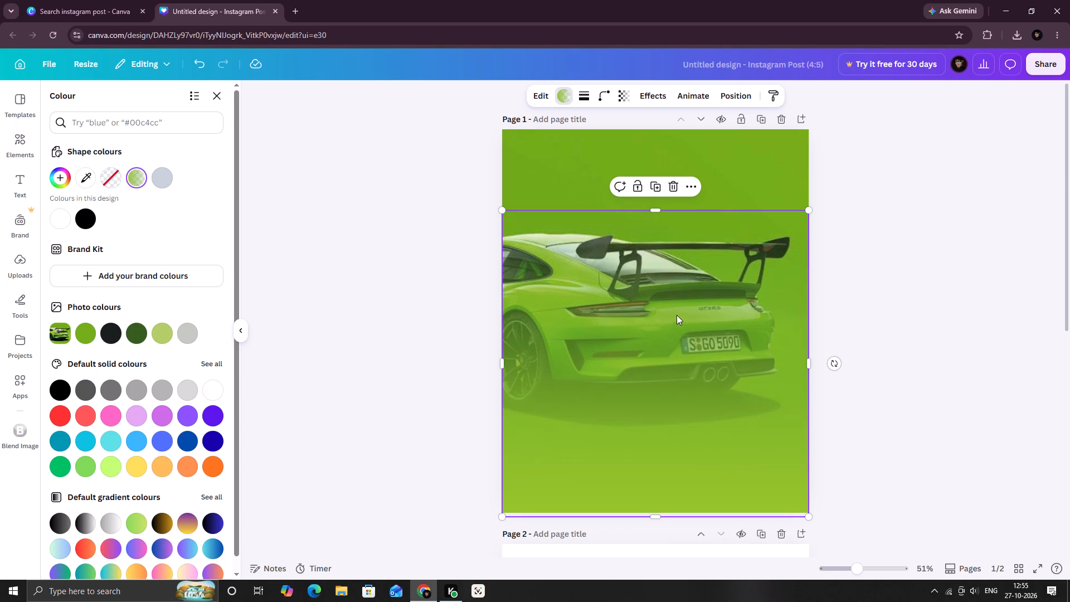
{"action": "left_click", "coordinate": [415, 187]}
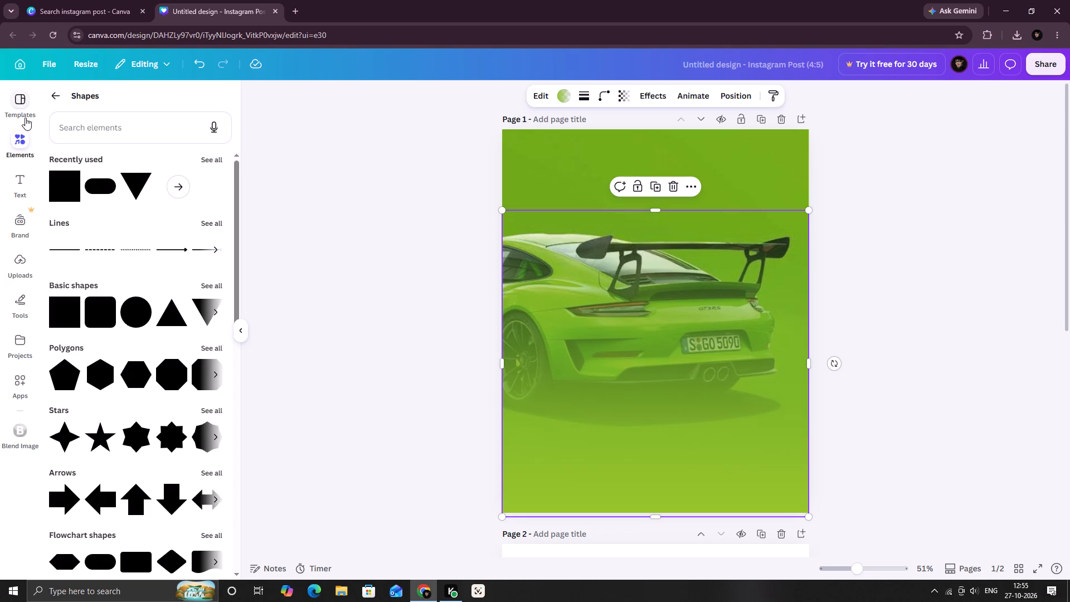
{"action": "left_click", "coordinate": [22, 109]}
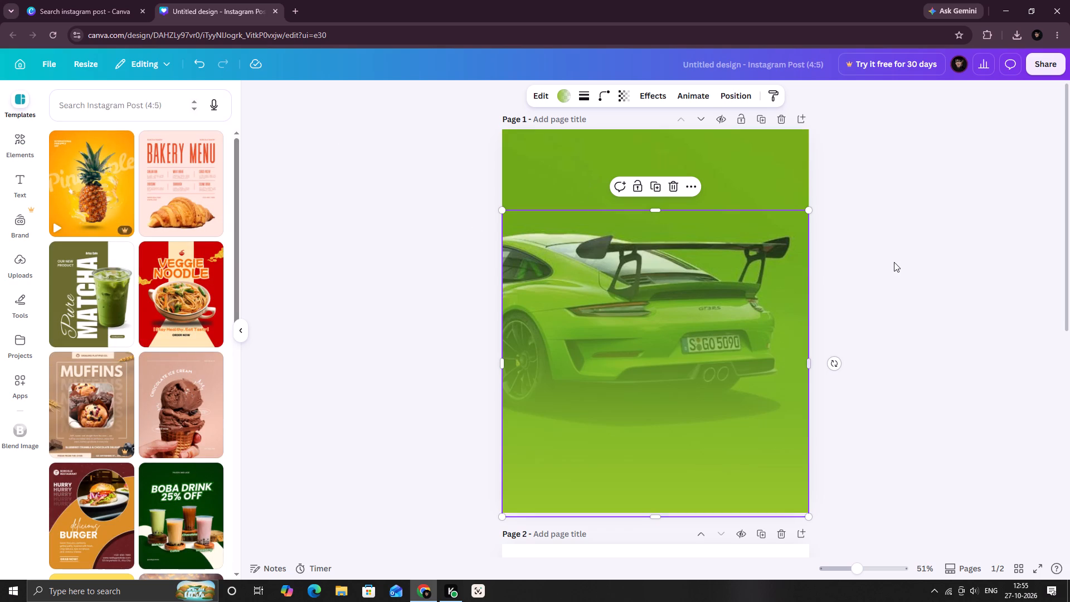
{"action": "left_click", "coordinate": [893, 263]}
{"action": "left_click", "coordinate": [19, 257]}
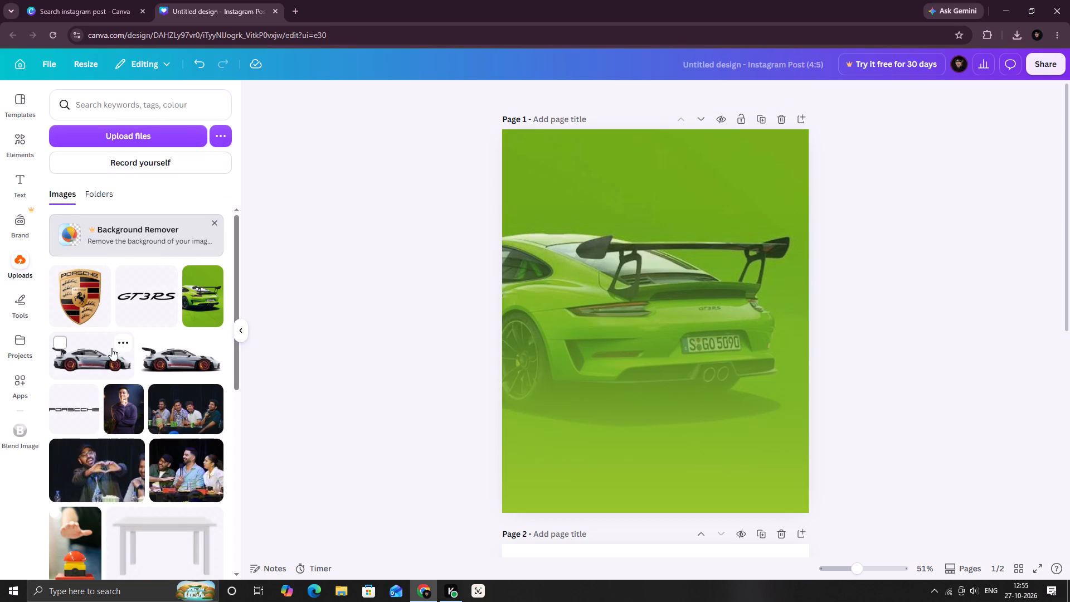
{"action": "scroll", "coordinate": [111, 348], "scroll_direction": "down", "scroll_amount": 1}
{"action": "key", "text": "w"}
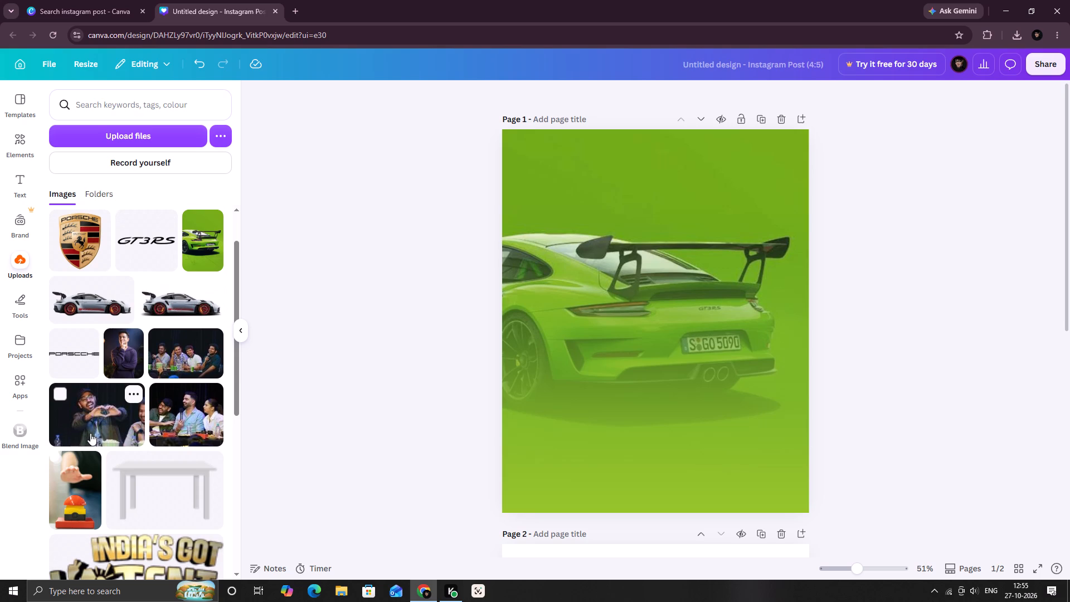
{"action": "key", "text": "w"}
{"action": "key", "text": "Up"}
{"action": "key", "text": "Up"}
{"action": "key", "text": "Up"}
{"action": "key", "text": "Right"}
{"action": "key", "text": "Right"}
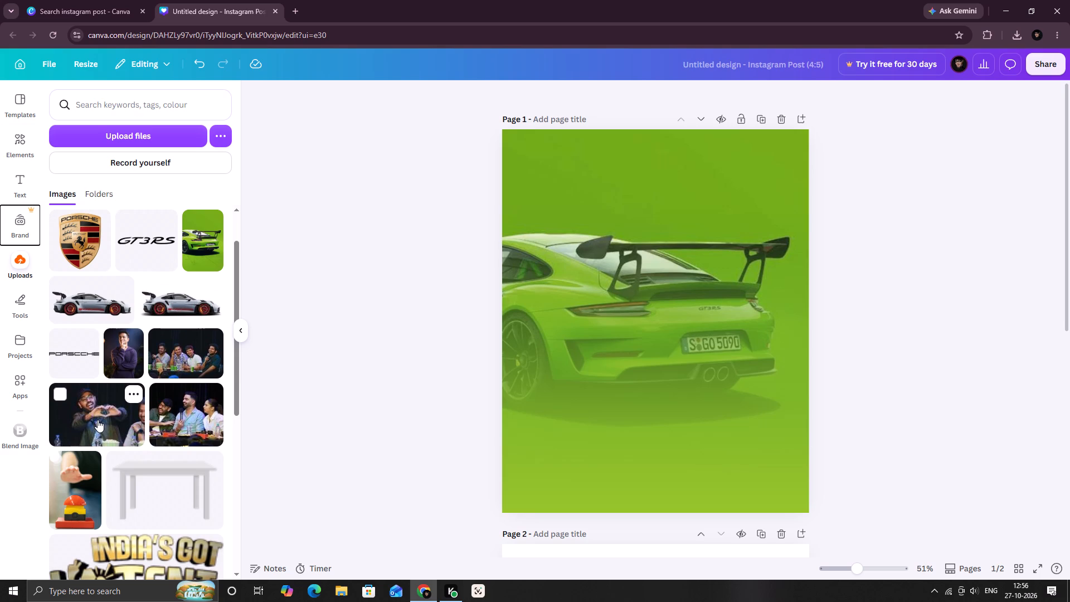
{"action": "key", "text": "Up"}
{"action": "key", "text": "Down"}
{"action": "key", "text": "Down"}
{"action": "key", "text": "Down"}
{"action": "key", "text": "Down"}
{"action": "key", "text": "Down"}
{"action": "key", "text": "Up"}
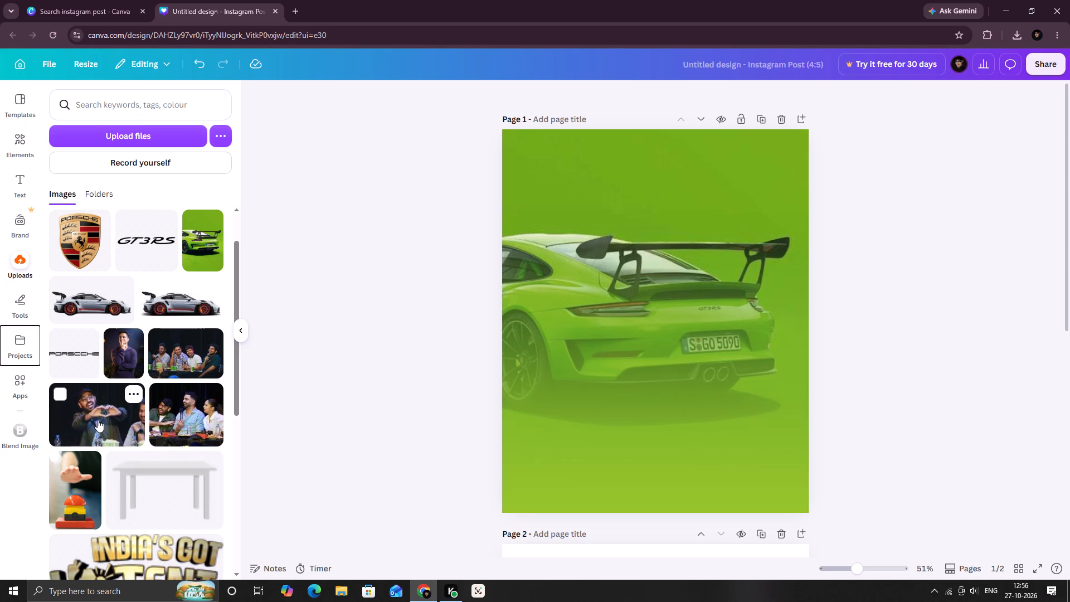
Add a square from the recently used shapes to the middle of page 1.
{"action": "left_click", "coordinate": [20, 147]}
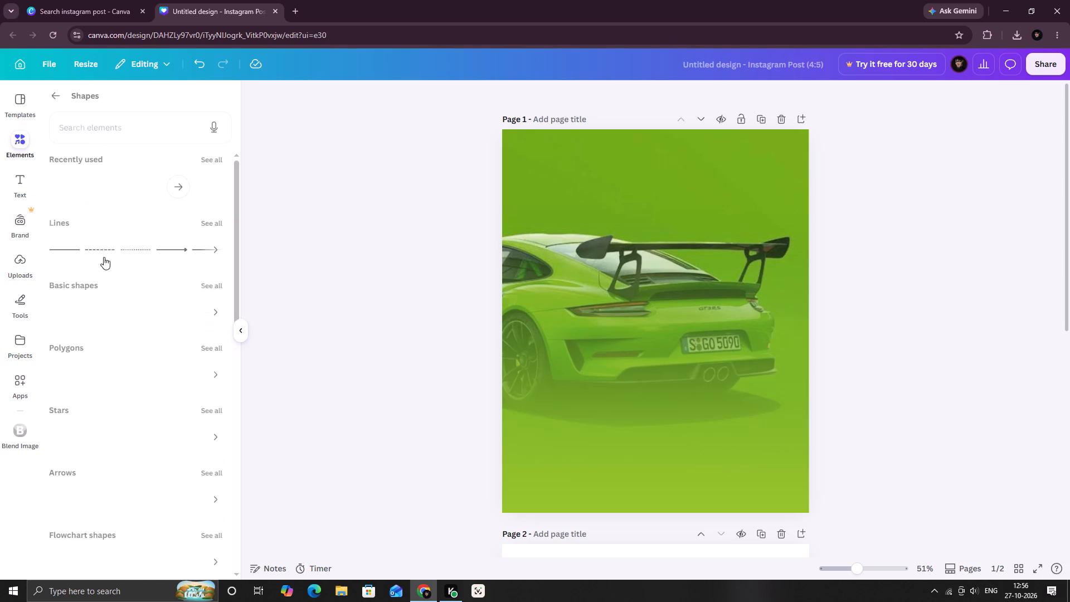
{"action": "left_click", "coordinate": [68, 188]}
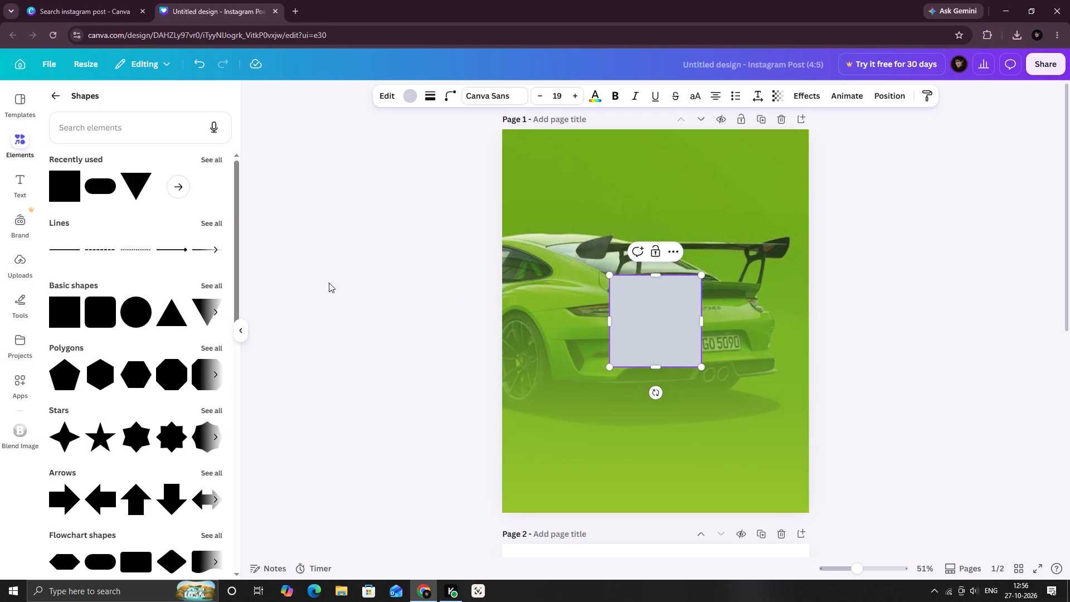
Look through the colour options, including the full set of default solid colours, for a fill for the new square.
{"action": "left_click", "coordinate": [403, 93]}
{"action": "scroll", "coordinate": [152, 325], "scroll_direction": "down", "scroll_amount": 3}
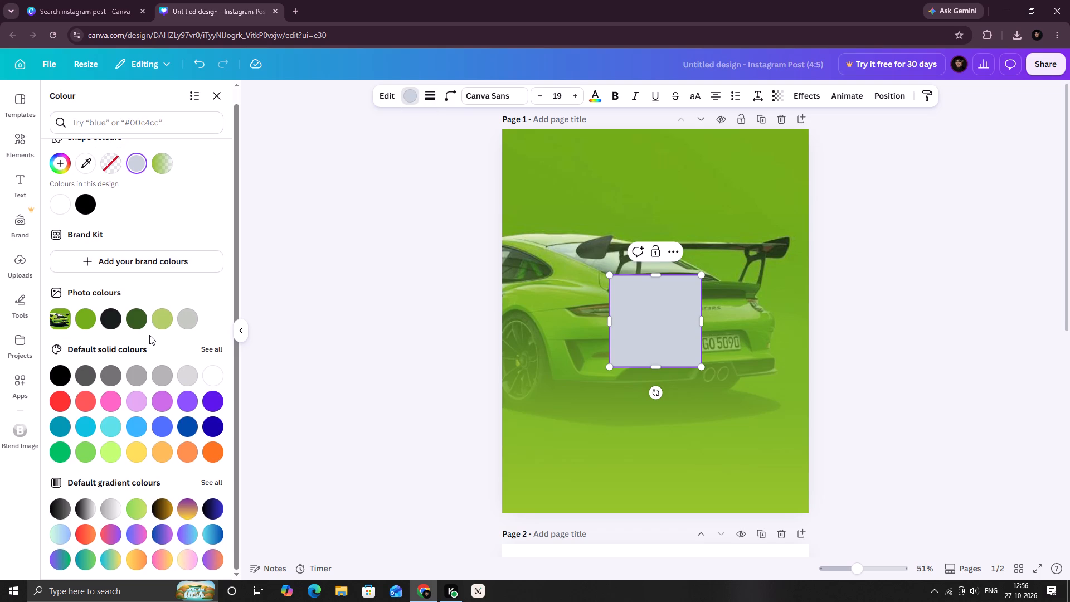
{"action": "scroll", "coordinate": [149, 335], "scroll_direction": "down", "scroll_amount": 3}
{"action": "scroll", "coordinate": [76, 507], "scroll_direction": "down", "scroll_amount": 3}
{"action": "scroll", "coordinate": [74, 519], "scroll_direction": "up", "scroll_amount": 1}
{"action": "scroll", "coordinate": [75, 521], "scroll_direction": "down", "scroll_amount": 3}
{"action": "scroll", "coordinate": [174, 470], "scroll_direction": "down", "scroll_amount": 2}
{"action": "left_click", "coordinate": [214, 344]}
{"action": "scroll", "coordinate": [214, 344], "scroll_direction": "down", "scroll_amount": 5}
{"action": "scroll", "coordinate": [214, 346], "scroll_direction": "up", "scroll_amount": 3}
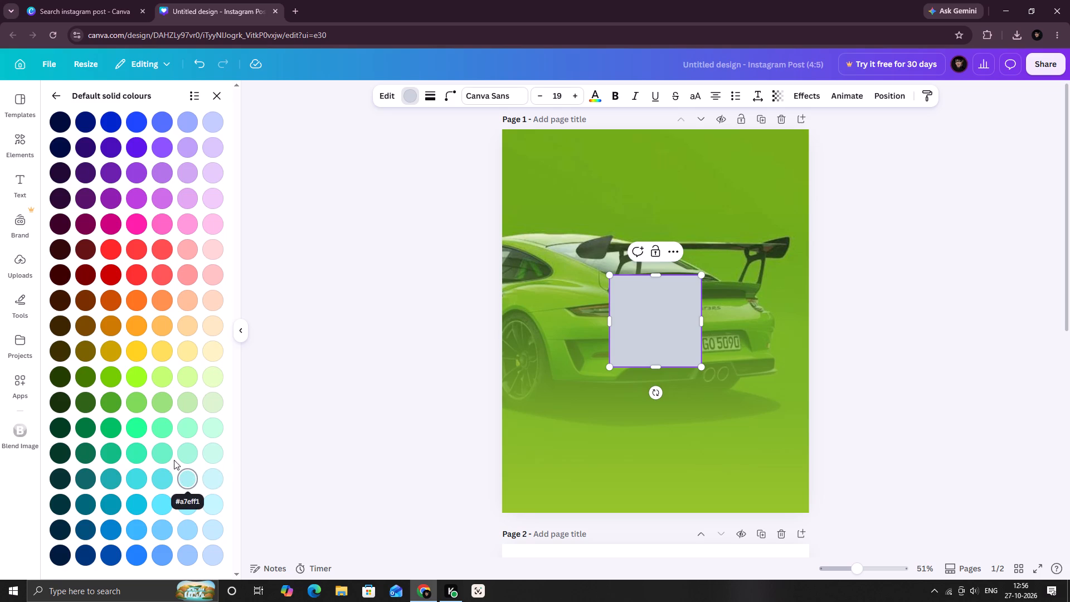
Look through the default solid colours for a fill for the new grey square.
{"action": "scroll", "coordinate": [148, 285], "scroll_direction": "down", "scroll_amount": 1}
{"action": "scroll", "coordinate": [148, 285], "scroll_direction": "up", "scroll_amount": 1}
{"action": "scroll", "coordinate": [148, 285], "scroll_direction": "down", "scroll_amount": 1}
{"action": "scroll", "coordinate": [167, 463], "scroll_direction": "down", "scroll_amount": 3}
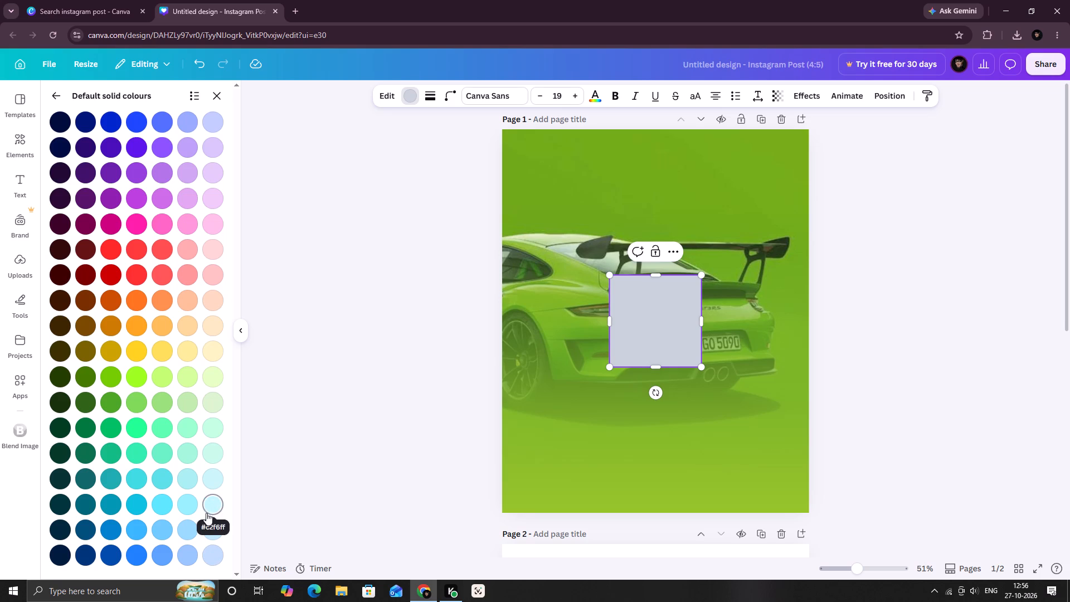
{"action": "scroll", "coordinate": [201, 509], "scroll_direction": "down", "scroll_amount": 3}
{"action": "scroll", "coordinate": [200, 509], "scroll_direction": "up", "scroll_amount": 2}
{"action": "scroll", "coordinate": [200, 509], "scroll_direction": "down", "scroll_amount": 1}
{"action": "scroll", "coordinate": [200, 509], "scroll_direction": "up", "scroll_amount": 2}
Fill the new square with the monochromatic 180° linear gradient from #feffff to #c5c5c5.
{"action": "left_click", "coordinate": [59, 98]}
{"action": "scroll", "coordinate": [149, 401], "scroll_direction": "up", "scroll_amount": 1}
{"action": "scroll", "coordinate": [149, 401], "scroll_direction": "down", "scroll_amount": 4}
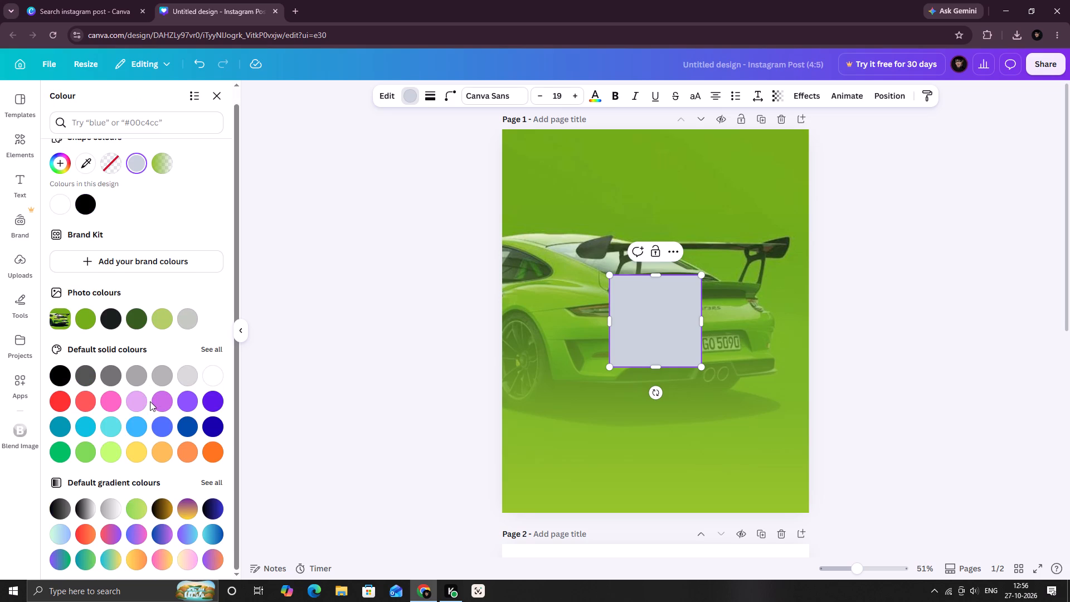
{"action": "scroll", "coordinate": [150, 401], "scroll_direction": "down", "scroll_amount": 2}
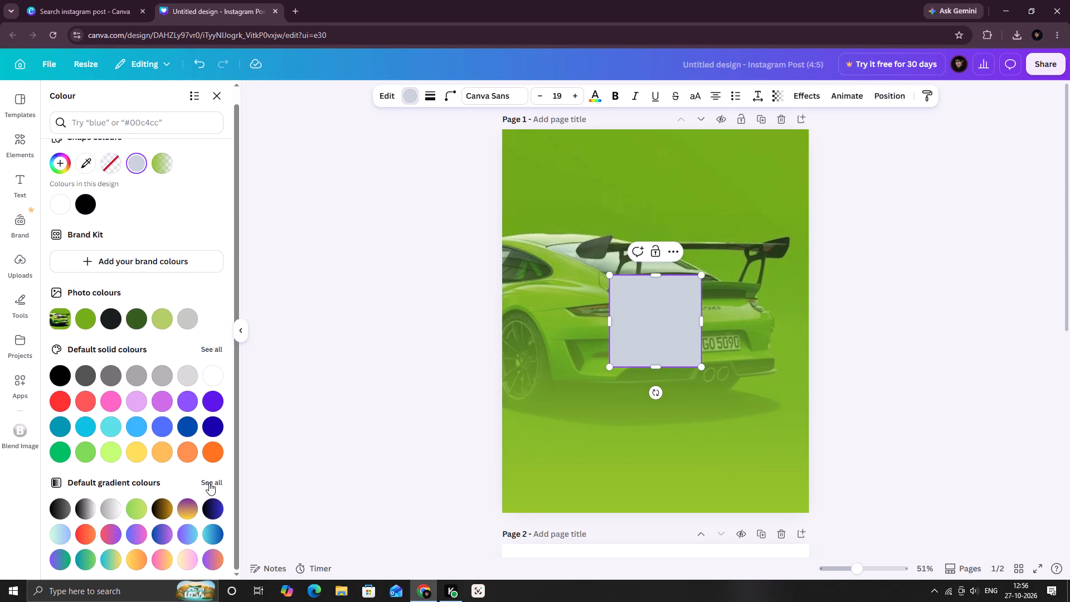
{"action": "left_click", "coordinate": [209, 483]}
{"action": "scroll", "coordinate": [192, 458], "scroll_direction": "down", "scroll_amount": 7}
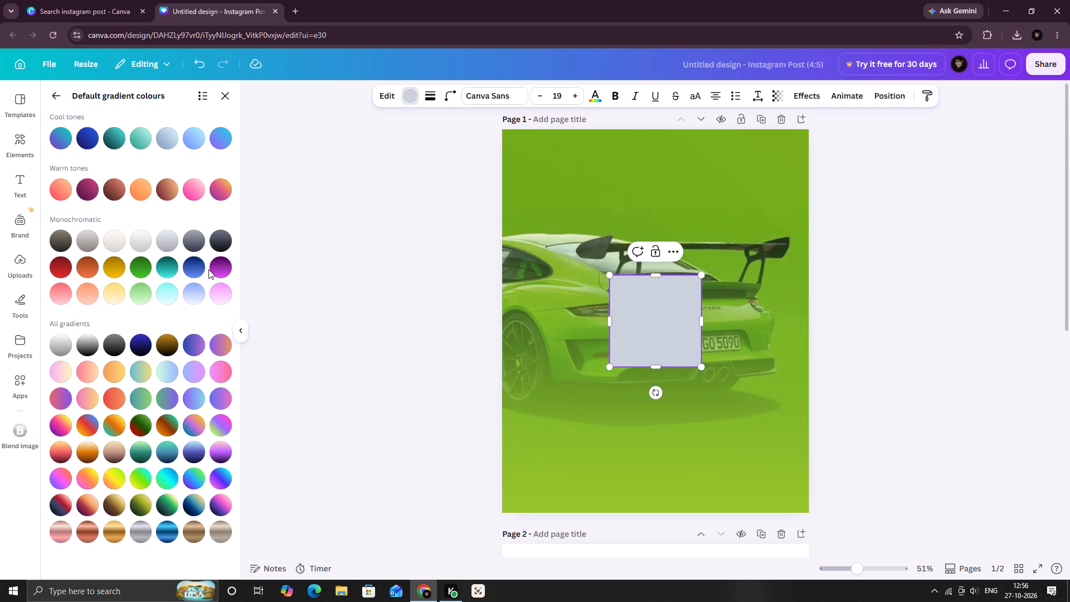
{"action": "left_click", "coordinate": [142, 244]}
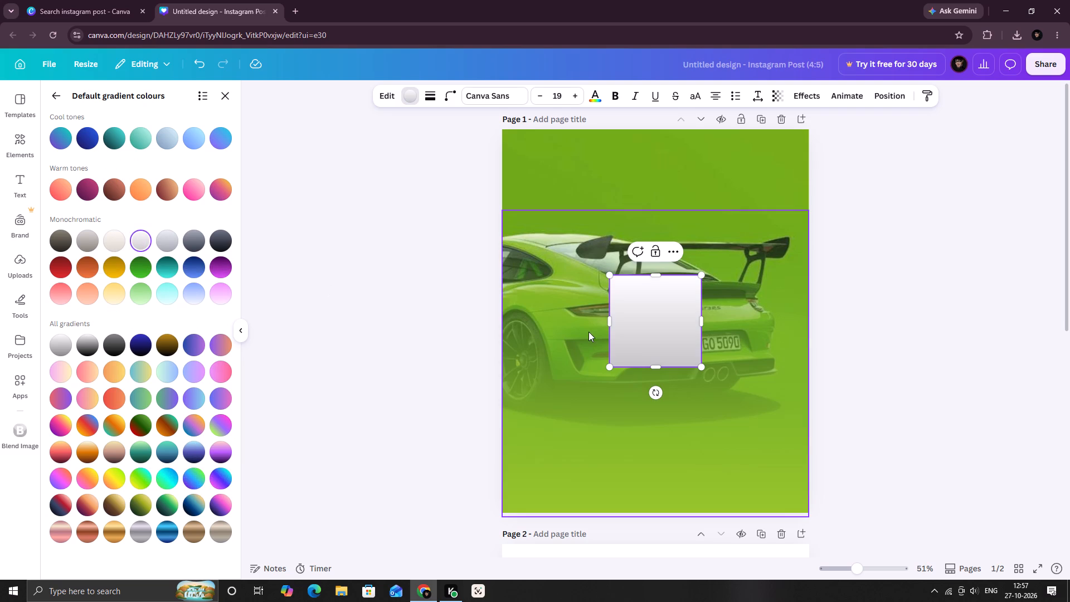
Tilt the grey gradient square counter-clockwise into a diagonal position and shift it slightly over the car's rear window.
{"action": "left_click_drag", "start_coordinate": [658, 392], "coordinate": [684, 362]}
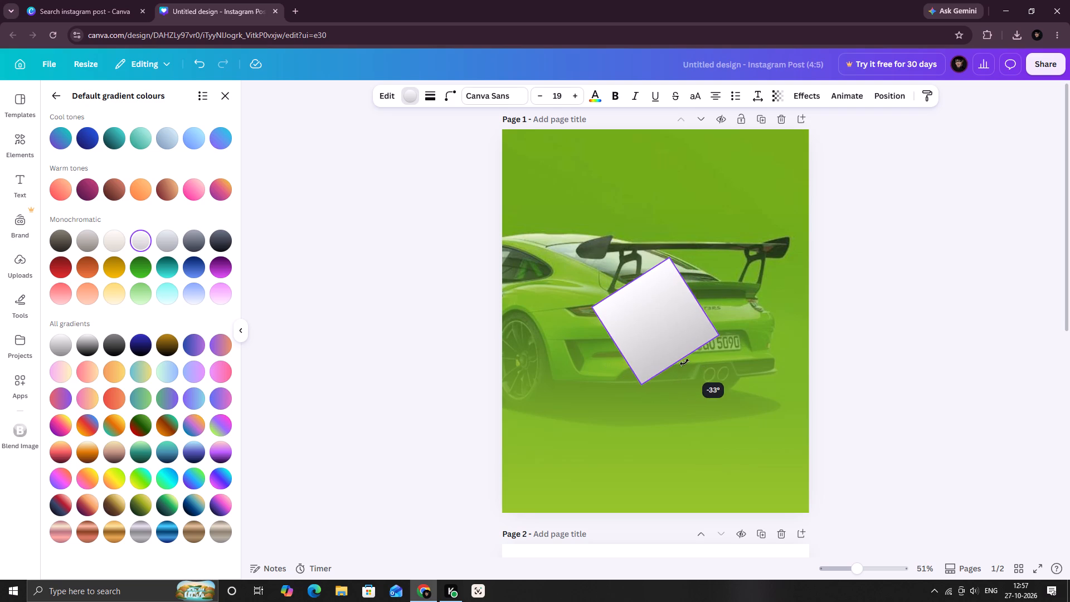
{"action": "left_click_drag", "start_coordinate": [684, 362], "coordinate": [693, 349]}
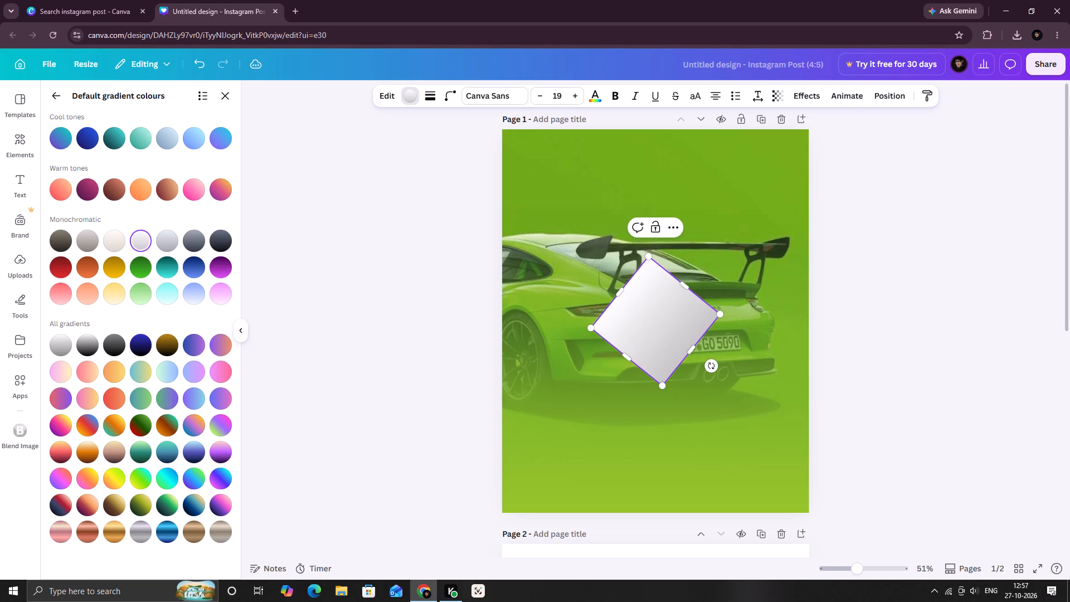
{"action": "left_click_drag", "start_coordinate": [654, 325], "coordinate": [683, 308]}
{"action": "left_click_drag", "start_coordinate": [665, 312], "coordinate": [692, 292]}
{"action": "left_click_drag", "start_coordinate": [648, 313], "coordinate": [668, 303]}
{"action": "left_click_drag", "start_coordinate": [648, 300], "coordinate": [652, 292]}
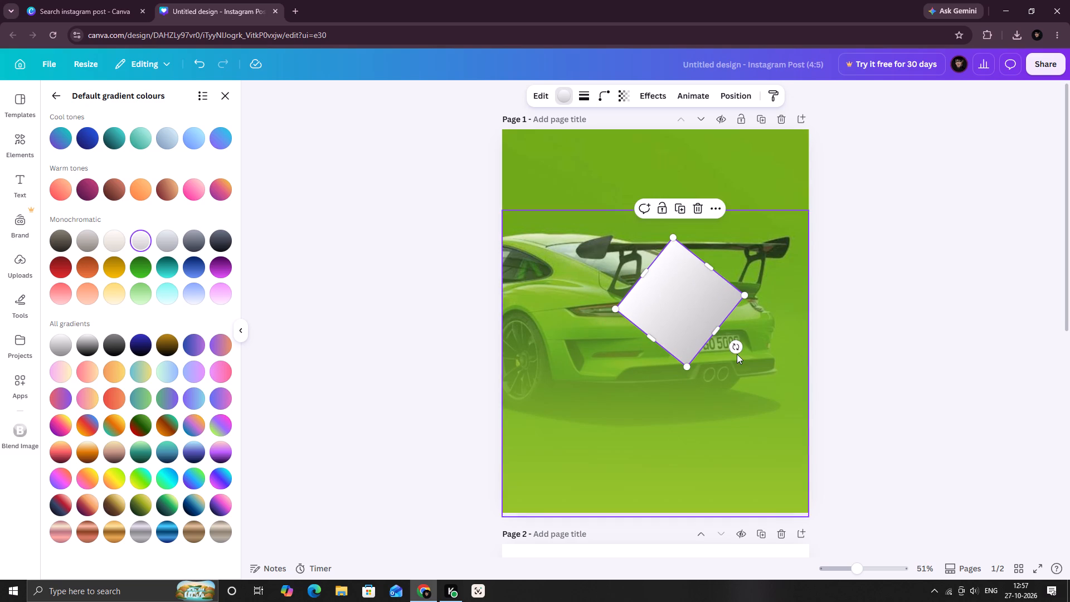
{"action": "left_click_drag", "start_coordinate": [735, 349], "coordinate": [722, 364]}
Move the tilted grey square to page 1's left edge, above the car's side window, with part of it overhanging the page.
{"action": "left_click_drag", "start_coordinate": [668, 291], "coordinate": [612, 274]}
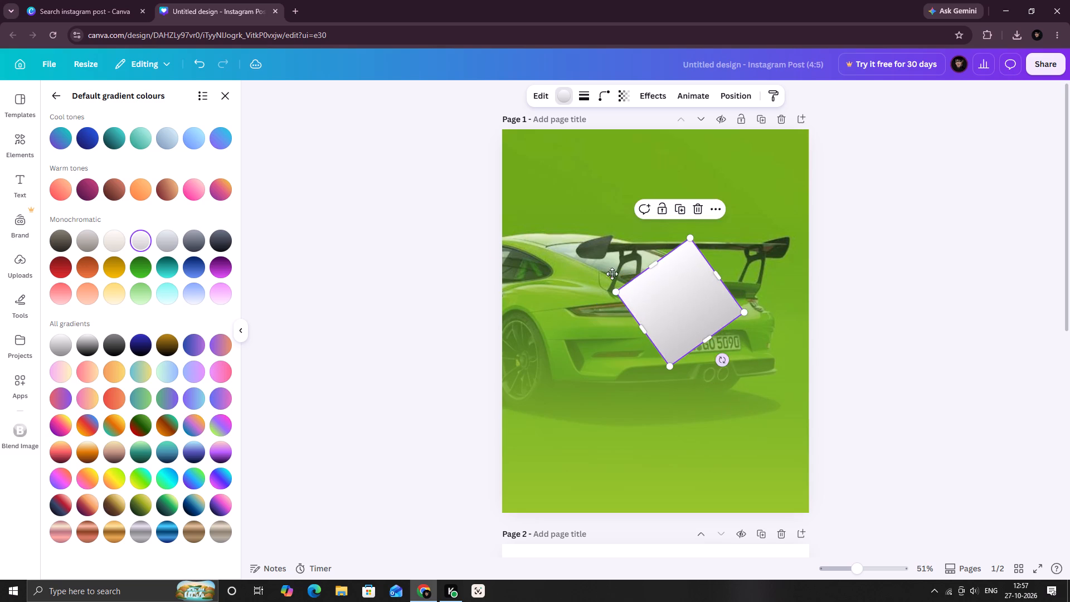
{"action": "left_click_drag", "start_coordinate": [612, 274], "coordinate": [534, 238]}
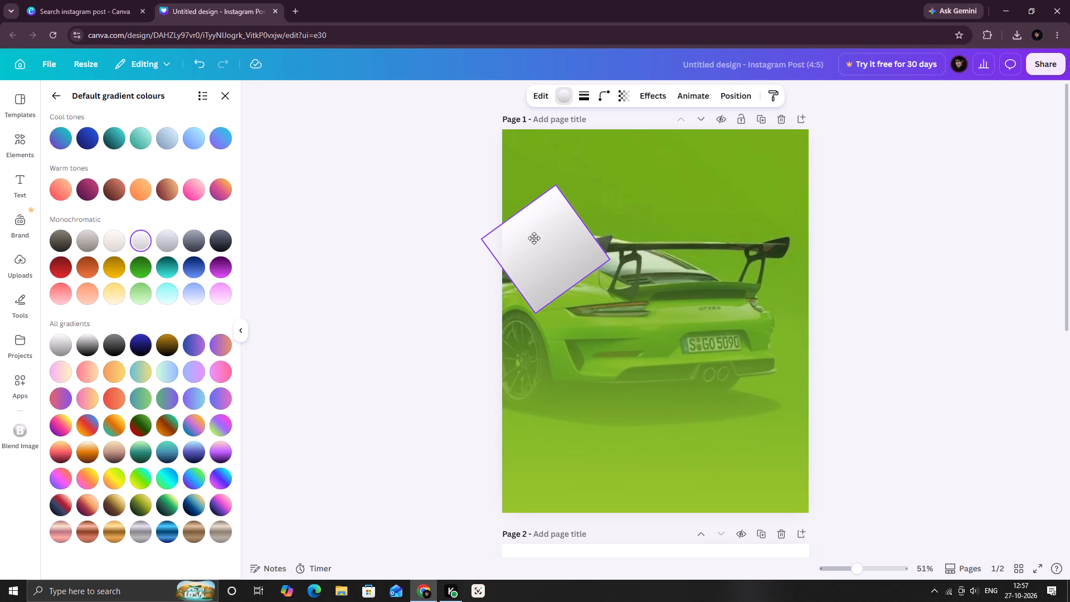
{"action": "left_click_drag", "start_coordinate": [534, 238], "coordinate": [509, 207]}
{"action": "scroll", "coordinate": [566, 265], "scroll_direction": "up", "scroll_amount": 1, "text": "ctrl"}
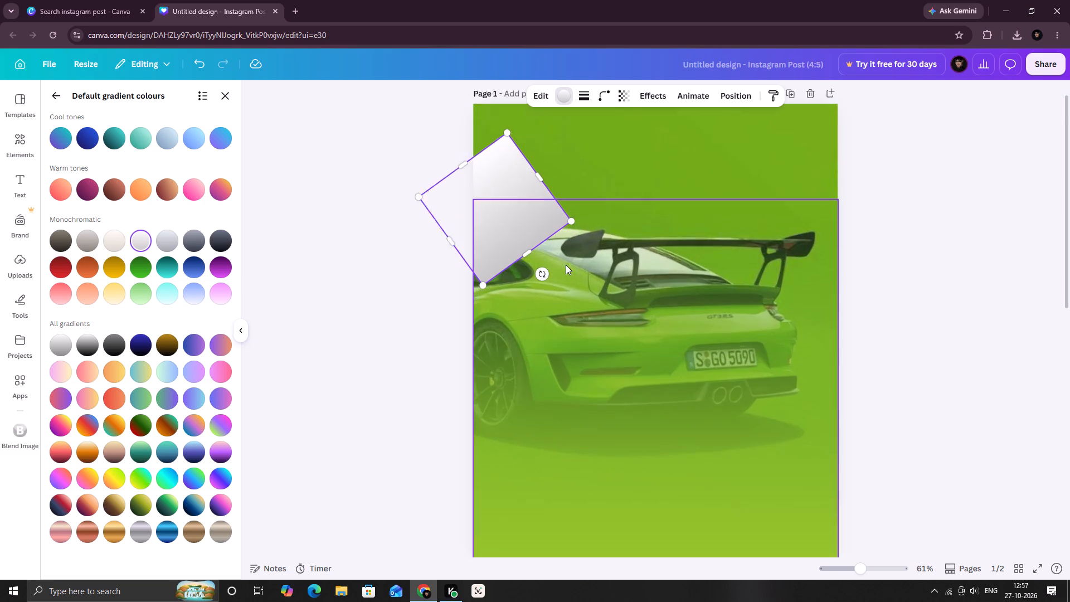
{"action": "scroll", "coordinate": [566, 265], "scroll_direction": "up", "scroll_amount": 2, "text": "ctrl"}
{"action": "left_click_drag", "start_coordinate": [310, 215], "coordinate": [349, 323]}
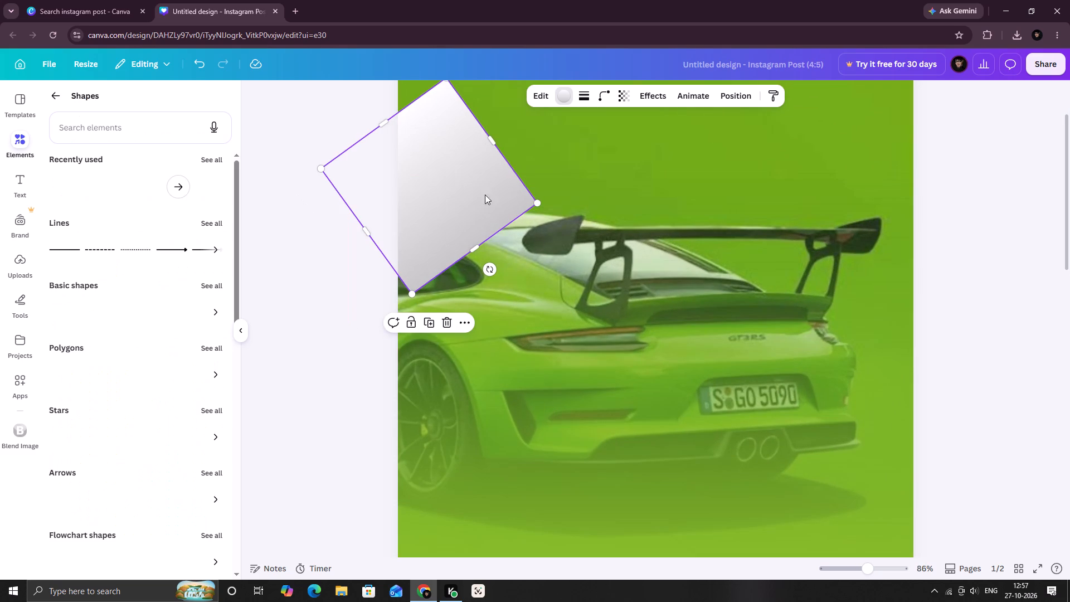
Reposition the tilted grey square higher along page 1's left edge, above the car's roof, with most of it overhanging the page.
{"action": "left_click_drag", "start_coordinate": [481, 193], "coordinate": [489, 202]}
{"action": "scroll", "coordinate": [489, 202], "scroll_direction": "down", "scroll_amount": 2, "text": "ctrl"}
{"action": "scroll", "coordinate": [505, 136], "scroll_direction": "up", "scroll_amount": 2, "text": "ctrl"}
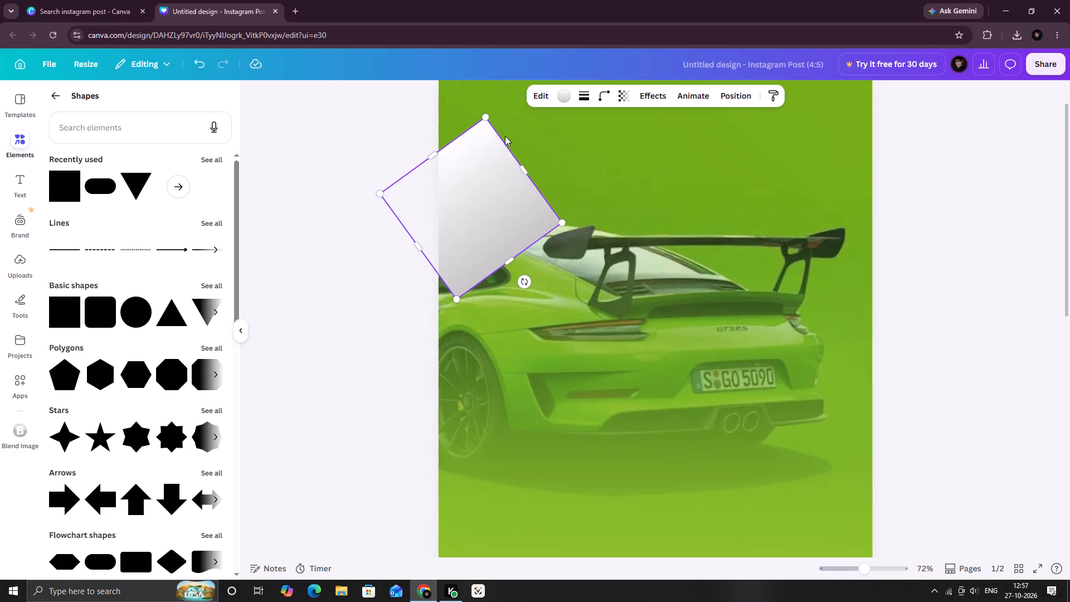
{"action": "scroll", "coordinate": [505, 136], "scroll_direction": "up", "scroll_amount": 1, "text": "ctrl"}
{"action": "scroll", "coordinate": [505, 136], "scroll_direction": "down", "scroll_amount": 1, "text": "ctrl"}
{"action": "left_click_drag", "start_coordinate": [453, 241], "coordinate": [480, 234]}
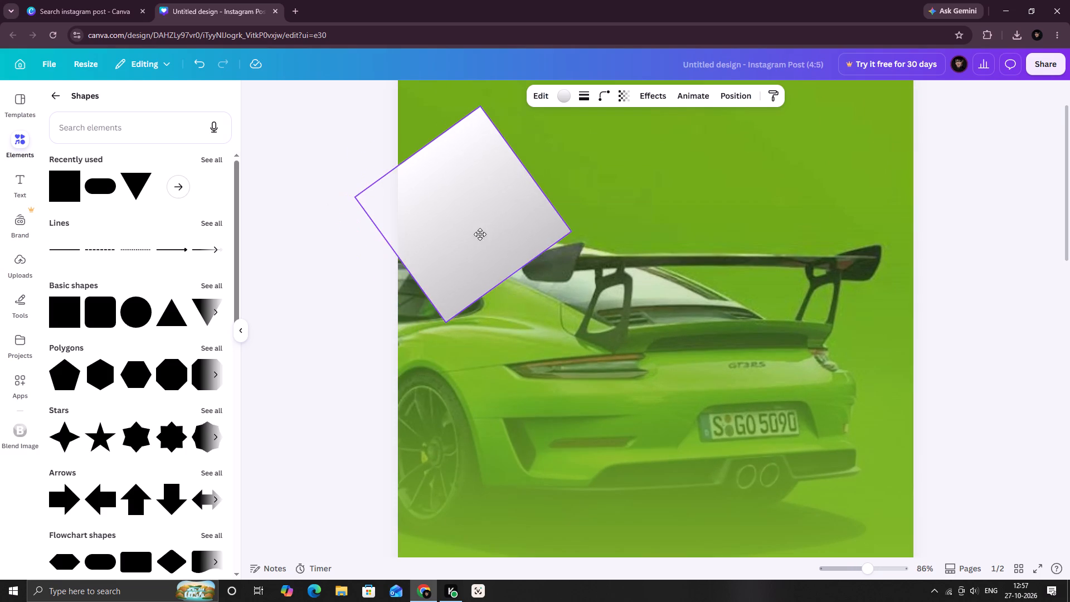
{"action": "left_click_drag", "start_coordinate": [480, 234], "coordinate": [407, 173]}
{"action": "scroll", "coordinate": [407, 173], "scroll_direction": "down", "scroll_amount": 1, "text": "ctrl"}
{"action": "scroll", "coordinate": [419, 167], "scroll_direction": "up", "scroll_amount": 1, "text": "ctrl"}
{"action": "scroll", "coordinate": [419, 167], "scroll_direction": "down", "scroll_amount": 1, "text": "ctrl"}
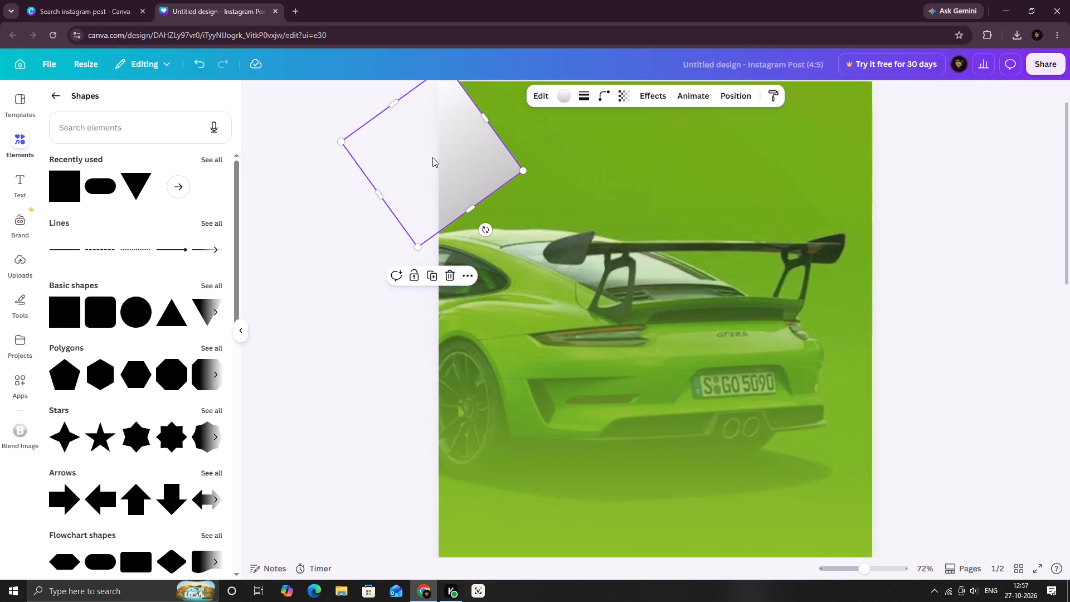
{"action": "scroll", "coordinate": [432, 157], "scroll_direction": "down", "scroll_amount": 1, "text": "ctrl"}
{"action": "scroll", "coordinate": [432, 157], "scroll_direction": "up", "scroll_amount": 1, "text": "ctrl"}
{"action": "scroll", "coordinate": [432, 157], "scroll_direction": "down", "scroll_amount": 1, "text": "ctrl"}
{"action": "left_click_drag", "start_coordinate": [487, 158], "coordinate": [486, 174]}
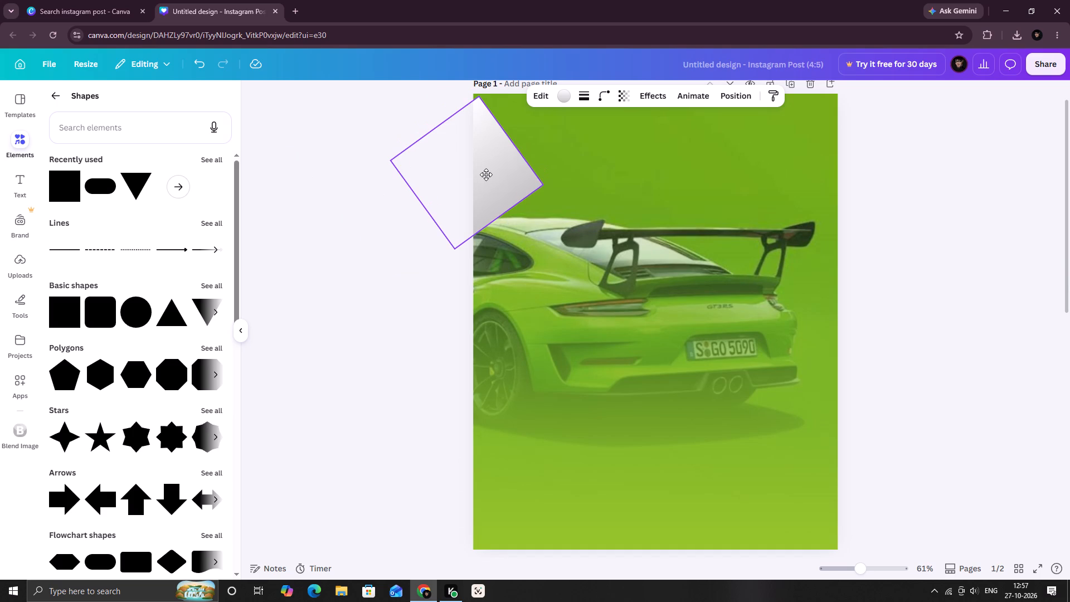
{"action": "left_click_drag", "start_coordinate": [486, 174], "coordinate": [492, 171]}
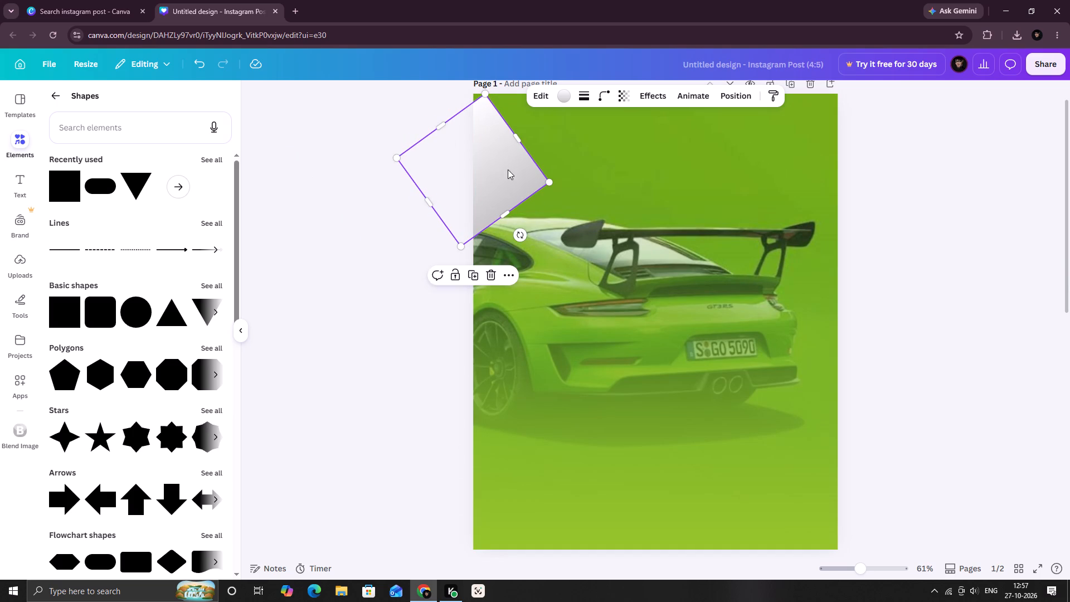
{"action": "left_click_drag", "start_coordinate": [508, 169], "coordinate": [485, 178]}
Reduce the grey square's tilt to about -21° and align its upper corner with page 1's top-left corner.
{"action": "left_click_drag", "start_coordinate": [500, 245], "coordinate": [490, 251]}
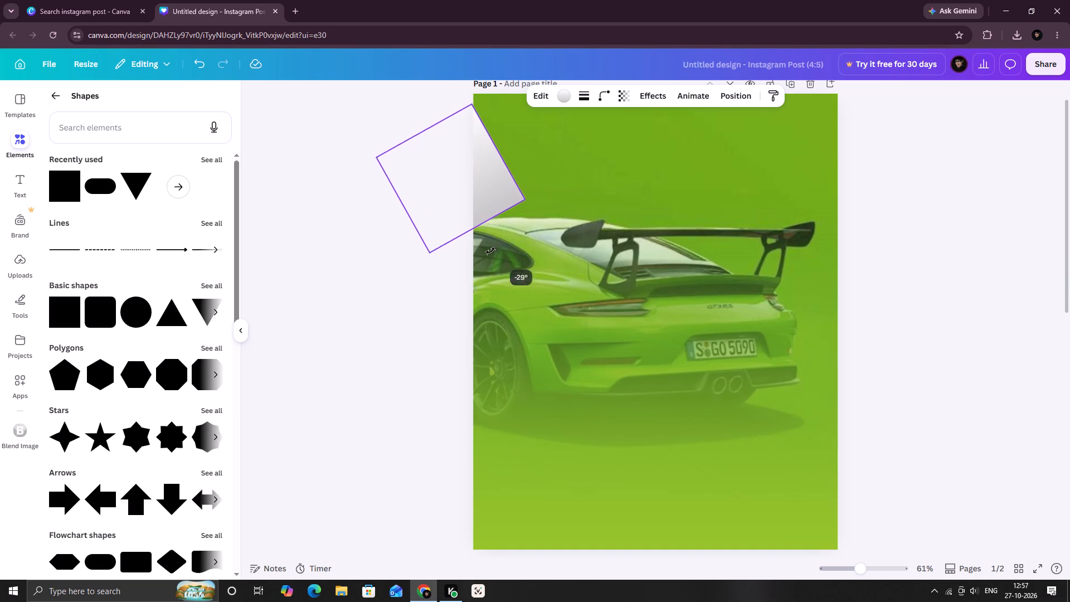
{"action": "left_click_drag", "start_coordinate": [490, 251], "coordinate": [483, 254]}
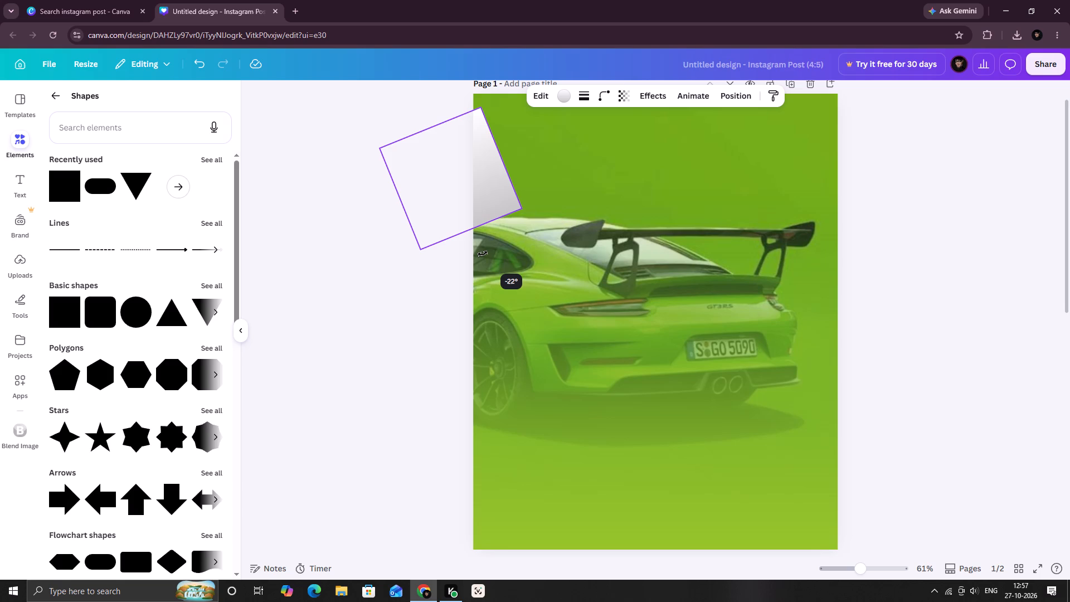
{"action": "left_click_drag", "start_coordinate": [483, 254], "coordinate": [482, 254]}
{"action": "left_click_drag", "start_coordinate": [462, 172], "coordinate": [458, 158]}
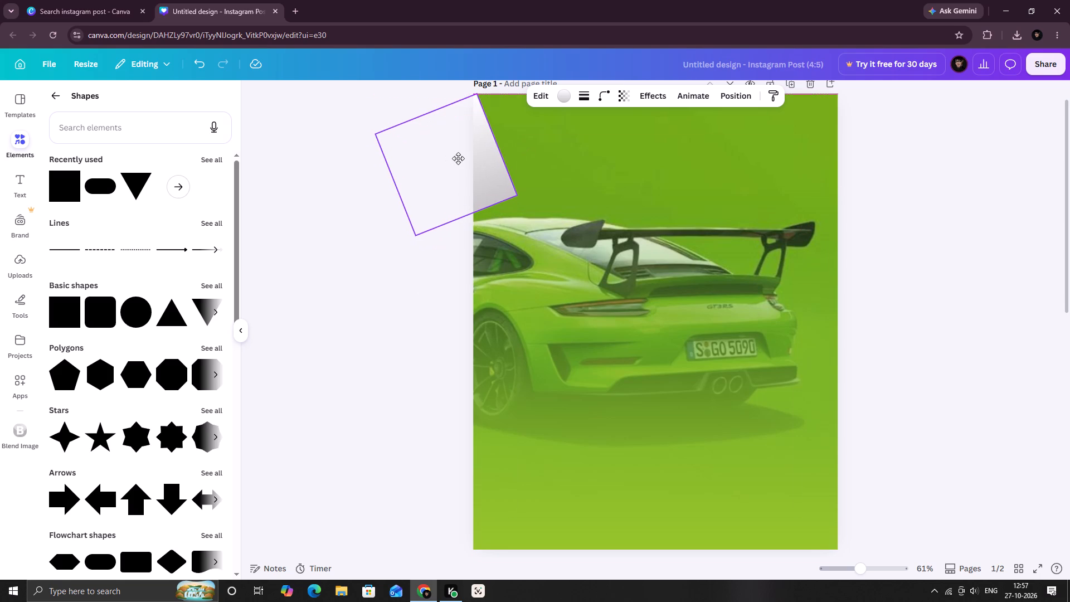
{"action": "left_click_drag", "start_coordinate": [458, 158], "coordinate": [455, 158]}
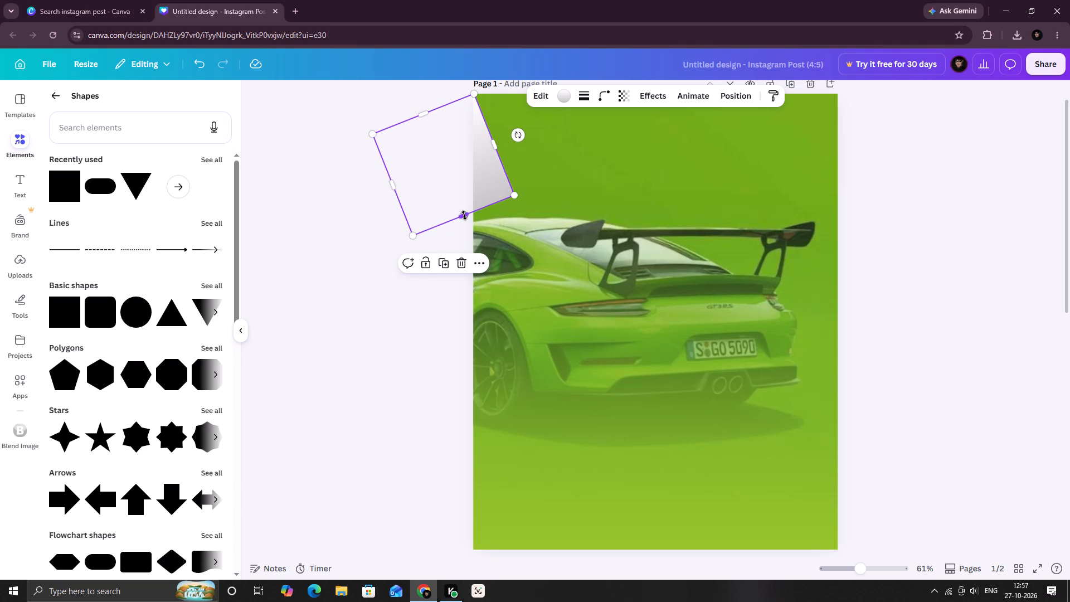
{"action": "left_click", "coordinate": [465, 215]}
{"action": "left_click", "coordinate": [508, 187]}
{"action": "left_click_drag", "start_coordinate": [519, 133], "coordinate": [524, 133]}
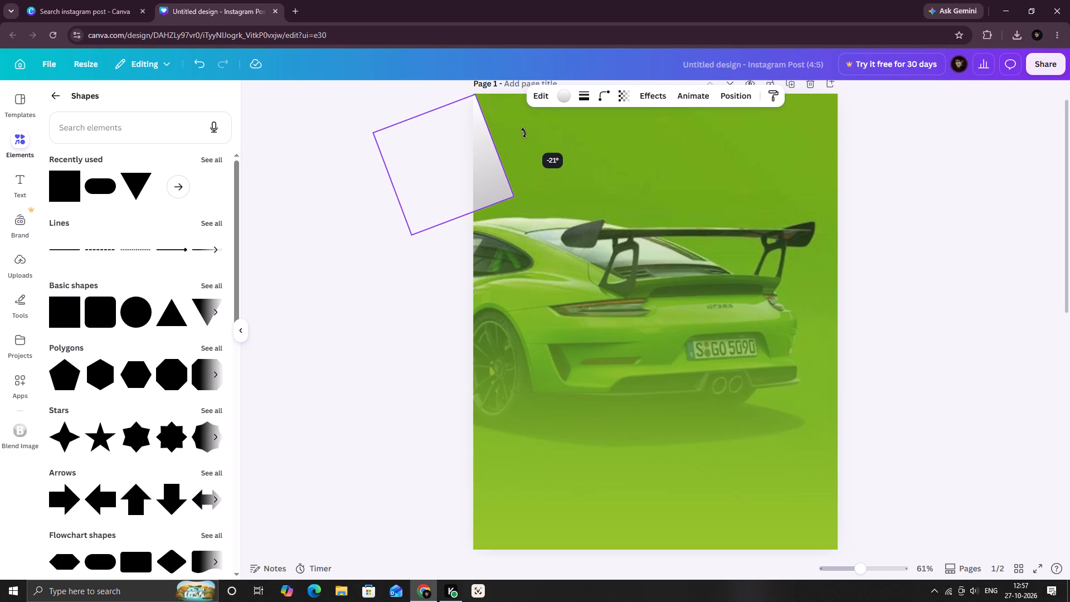
{"action": "left_click_drag", "start_coordinate": [524, 133], "coordinate": [524, 132]}
Stretch the tilted grey square down past page 1's bottom edge and widen it outward beyond the left edge.
{"action": "left_click_drag", "start_coordinate": [465, 217], "coordinate": [476, 488]}
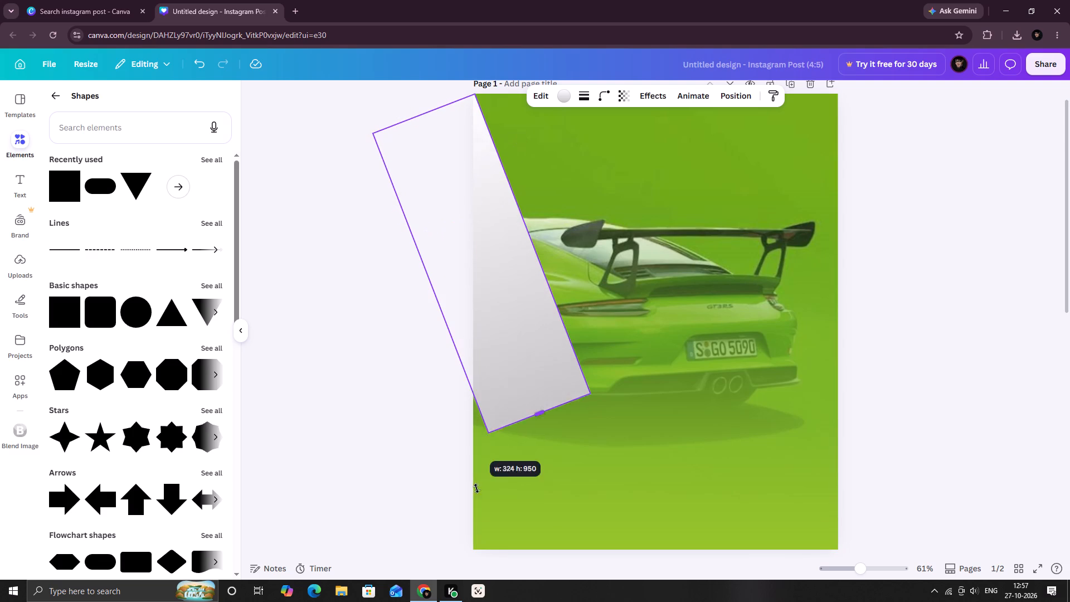
{"action": "left_click_drag", "start_coordinate": [476, 488], "coordinate": [482, 542]}
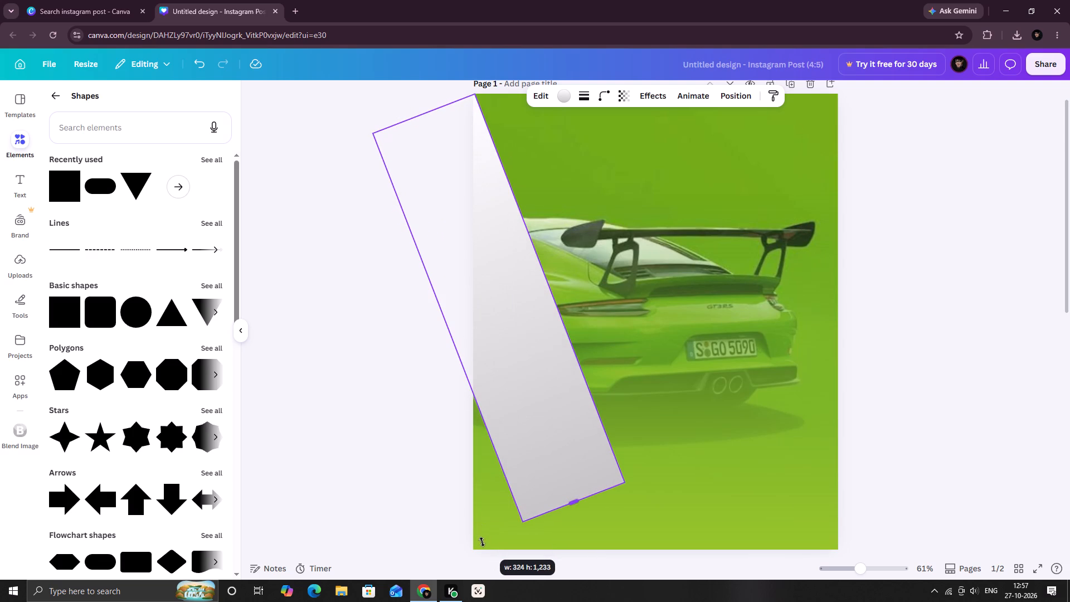
{"action": "left_click_drag", "start_coordinate": [482, 542], "coordinate": [485, 589]}
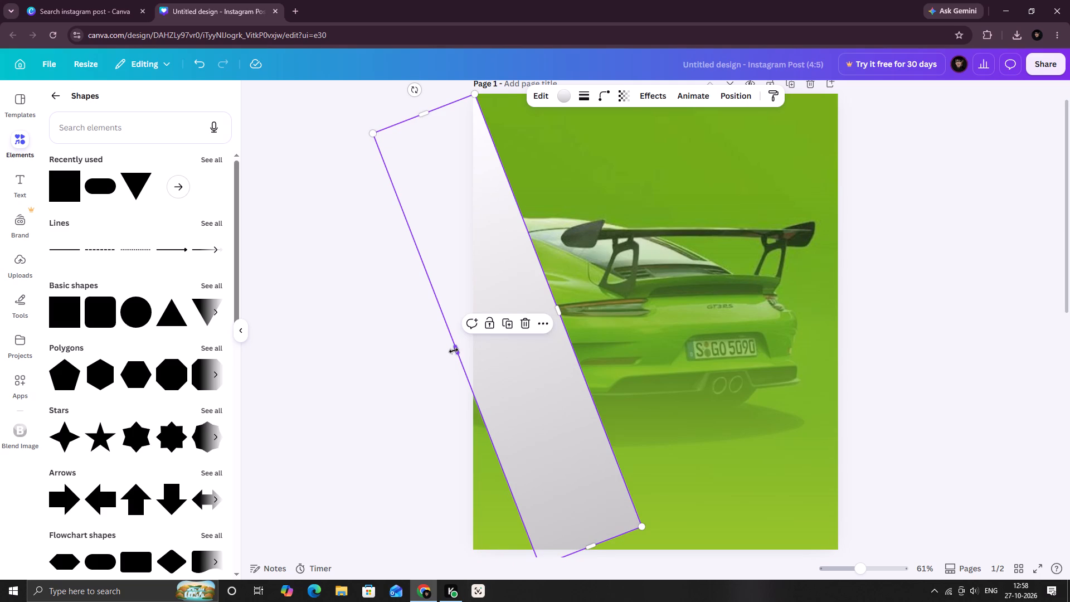
{"action": "left_click_drag", "start_coordinate": [454, 351], "coordinate": [372, 384]}
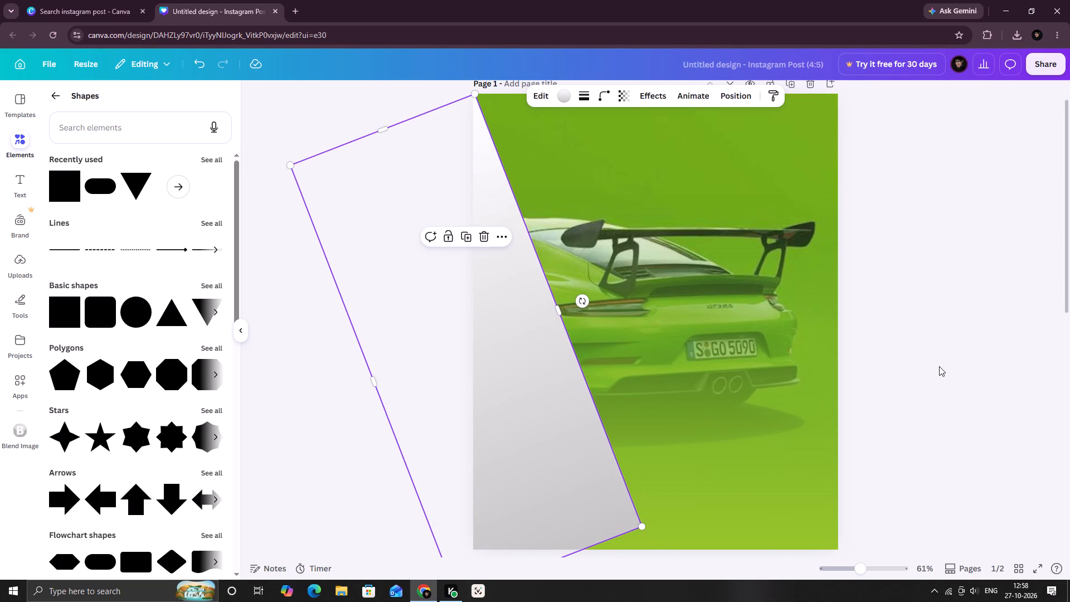
Shift the long grey band further off page 1's left edge and reduce its tilt to about -9°.
{"action": "scroll", "coordinate": [939, 366], "scroll_direction": "down", "scroll_amount": 2, "text": "ctrl"}
{"action": "left_click_drag", "start_coordinate": [584, 486], "coordinate": [558, 493]}
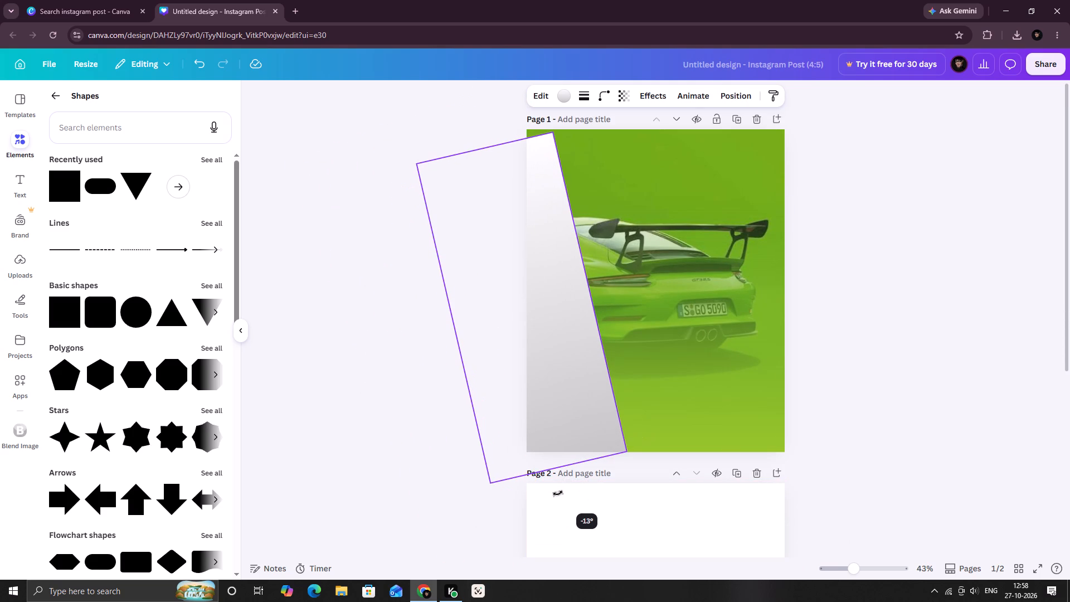
{"action": "left_click_drag", "start_coordinate": [558, 493], "coordinate": [562, 493]}
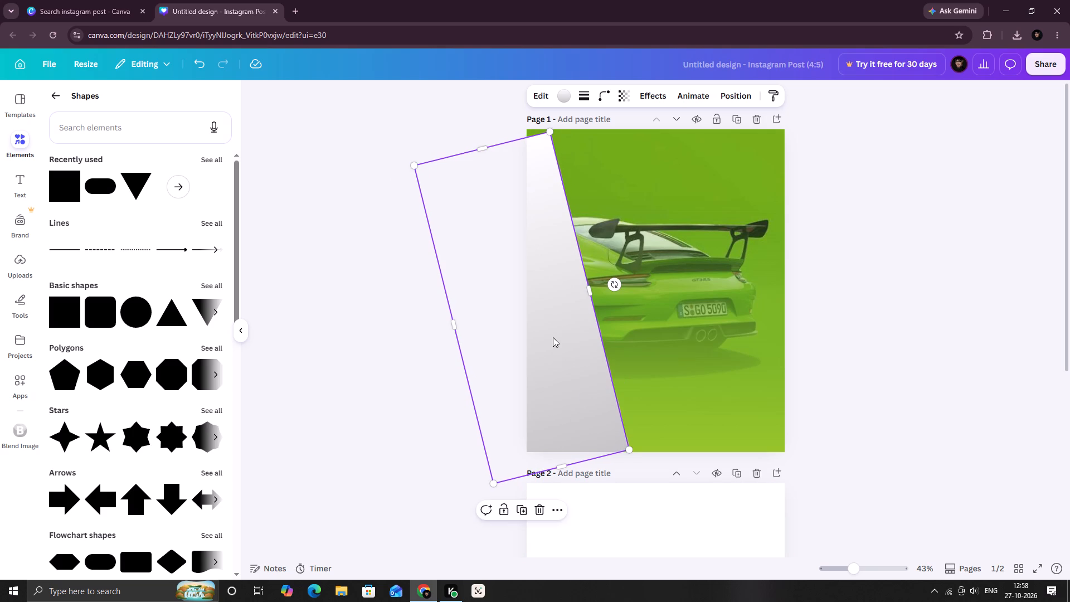
{"action": "left_click_drag", "start_coordinate": [552, 333], "coordinate": [518, 327]}
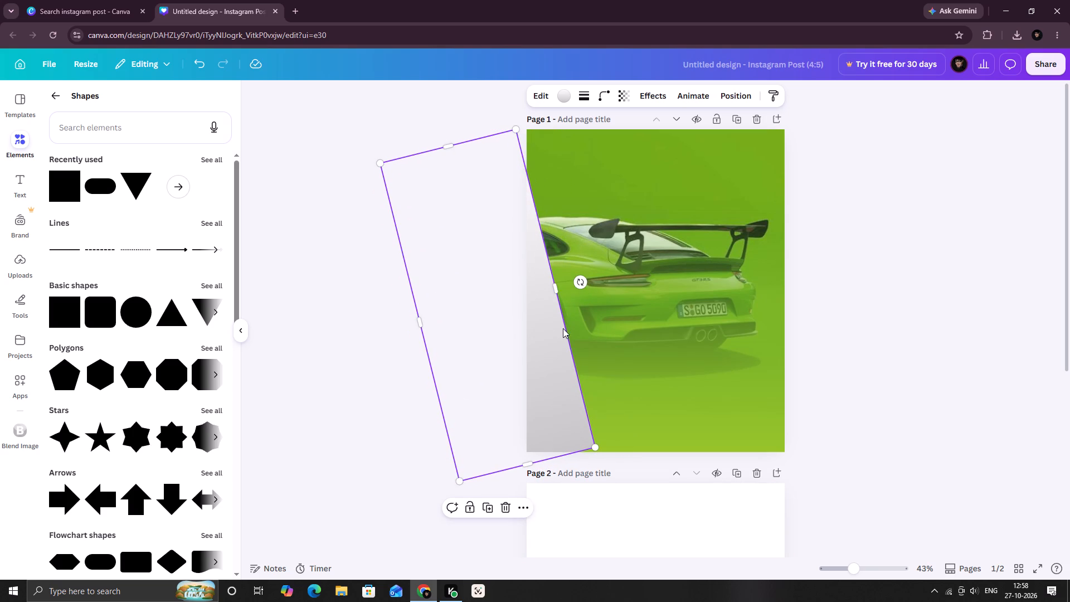
{"action": "left_click_drag", "start_coordinate": [581, 283], "coordinate": [586, 291]}
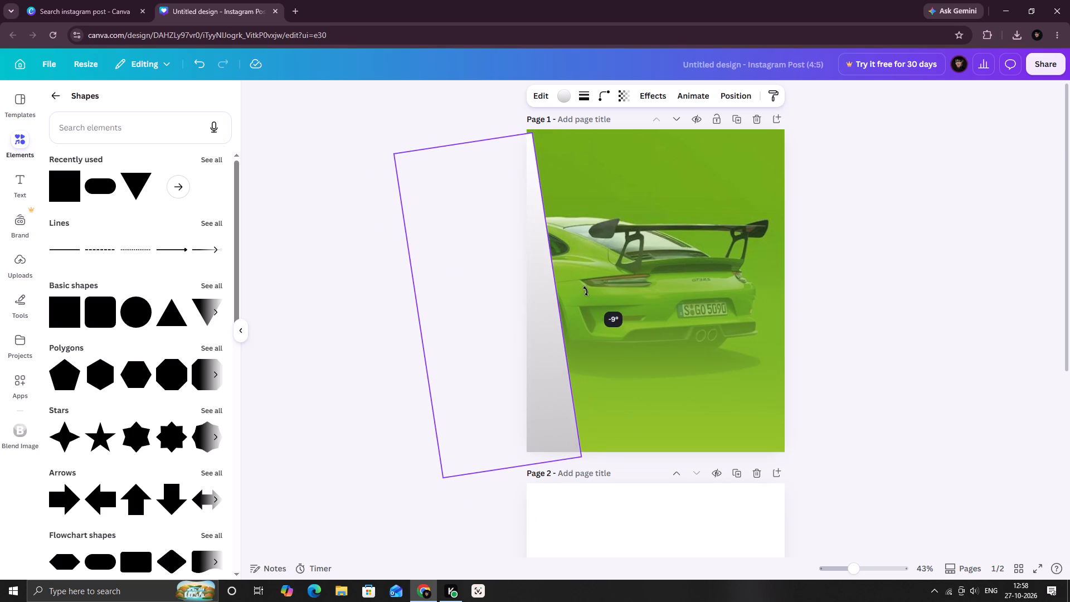
{"action": "left_click_drag", "start_coordinate": [586, 291], "coordinate": [585, 292]}
Fine-tune the grey band's position so its upper corner meets page 1's top-left corner, leaving a narrow wedge on the page.
{"action": "left_click_drag", "start_coordinate": [525, 313], "coordinate": [522, 309]}
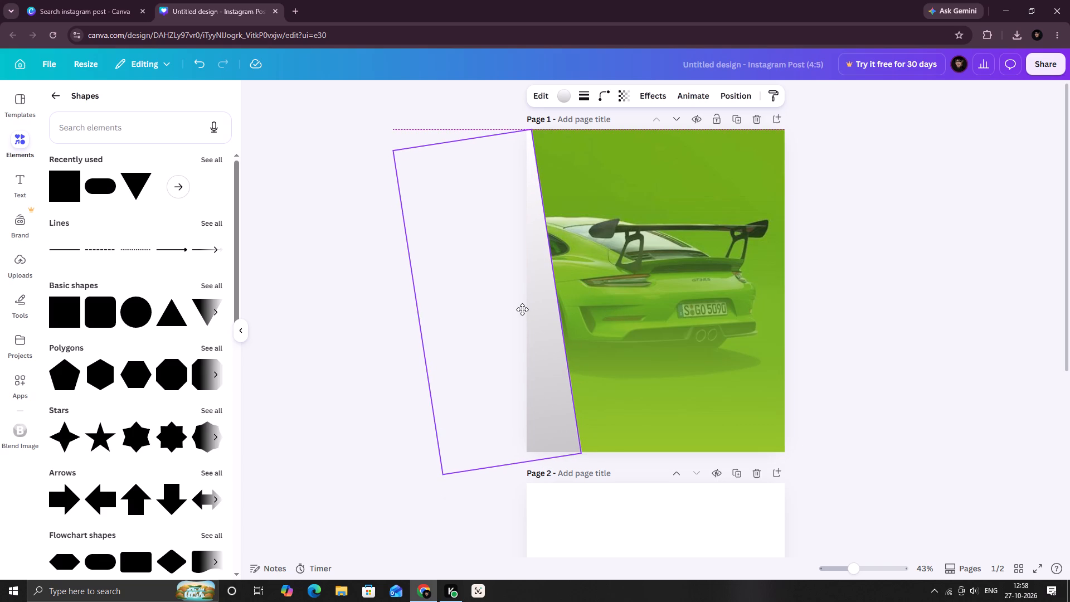
{"action": "left_click_drag", "start_coordinate": [522, 309], "coordinate": [523, 313]}
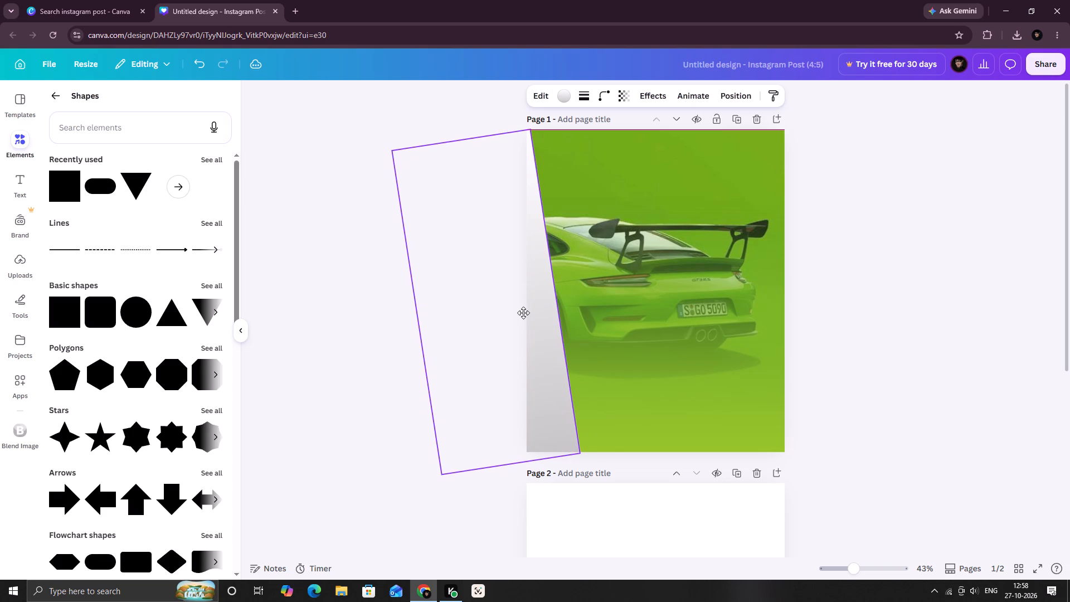
{"action": "left_click_drag", "start_coordinate": [523, 313], "coordinate": [523, 310]}
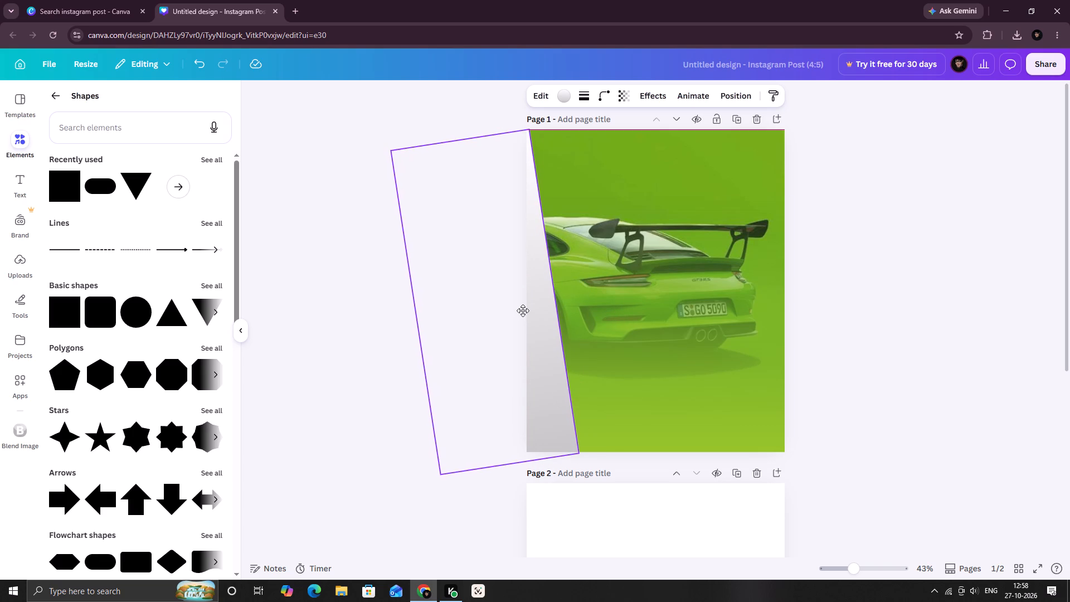
{"action": "left_click_drag", "start_coordinate": [523, 310], "coordinate": [524, 306]}
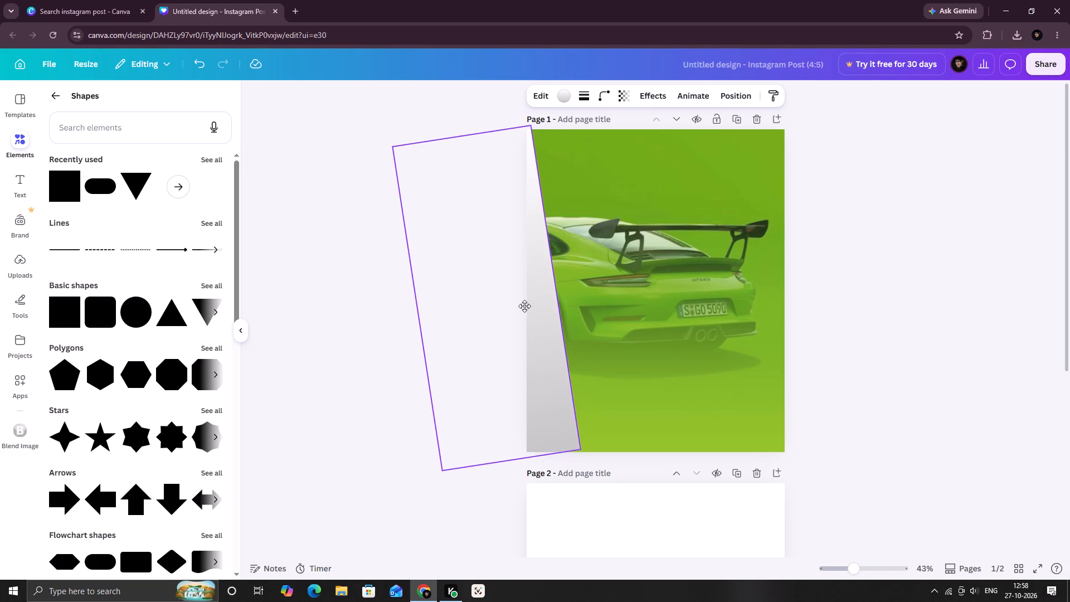
{"action": "left_click_drag", "start_coordinate": [524, 306], "coordinate": [521, 312]}
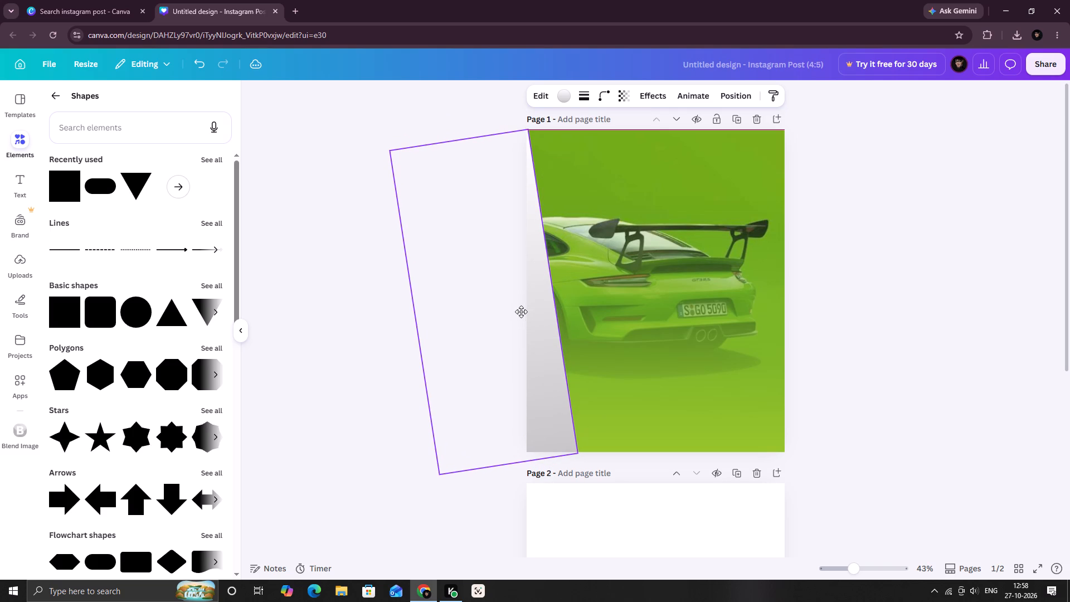
{"action": "left_click_drag", "start_coordinate": [521, 312], "coordinate": [523, 309]}
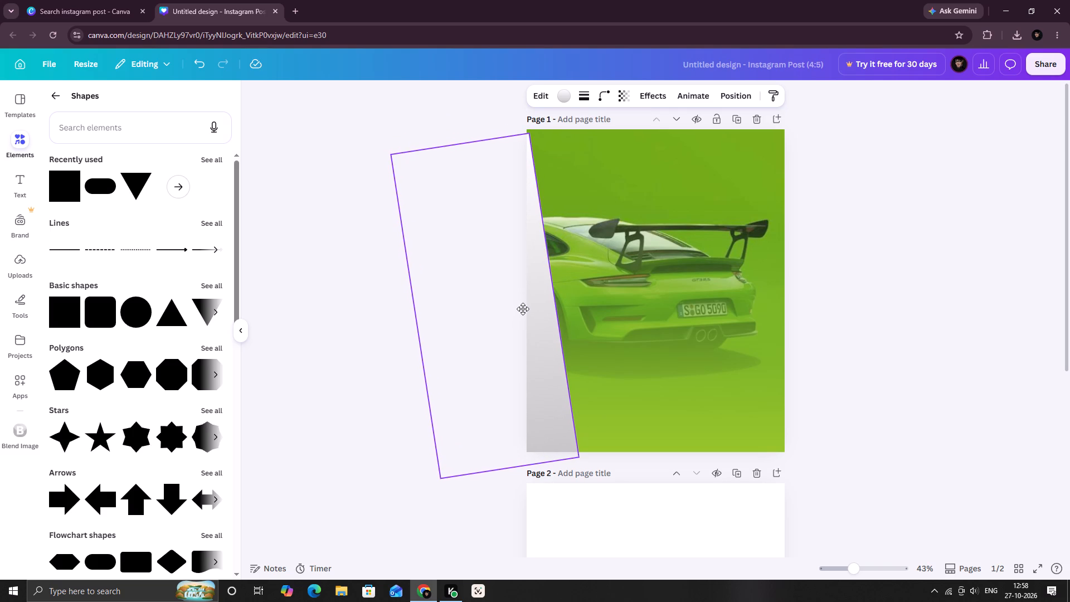
{"action": "left_click_drag", "start_coordinate": [523, 309], "coordinate": [521, 308]}
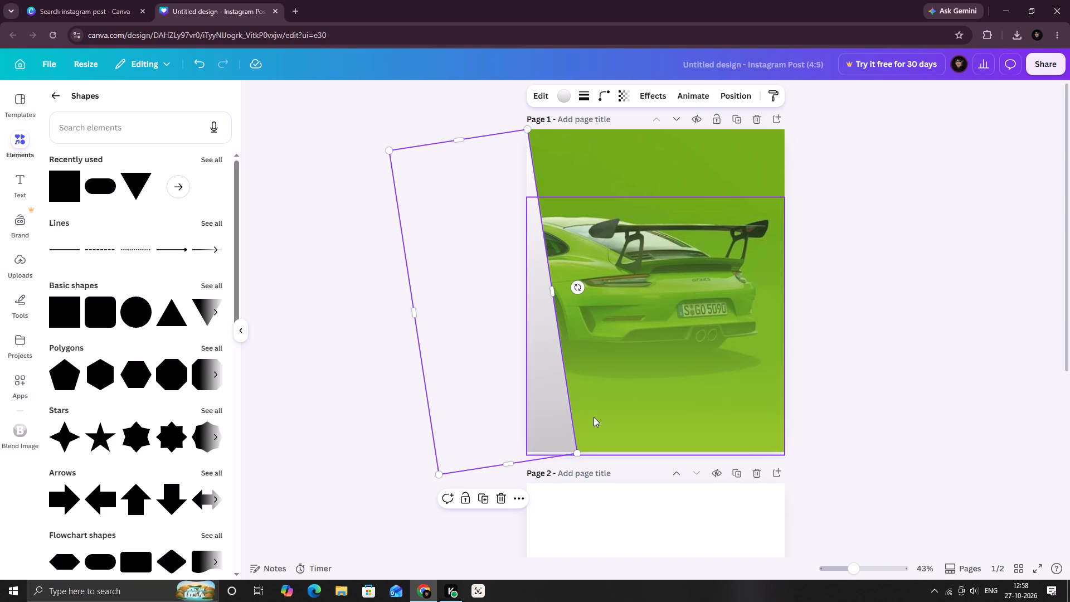
{"action": "left_click", "coordinate": [876, 288]}
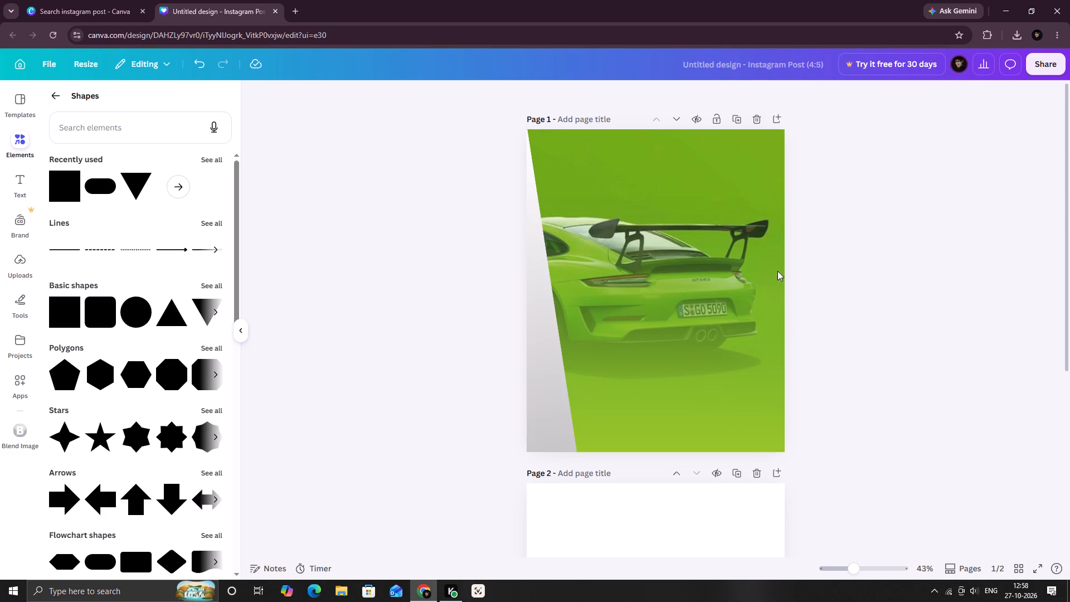
Duplicate the grey band and place the copy over the right part of page 1, covering the car's rear.
{"action": "left_click", "coordinate": [553, 320]}
{"action": "key", "text": "ctrl+d"}
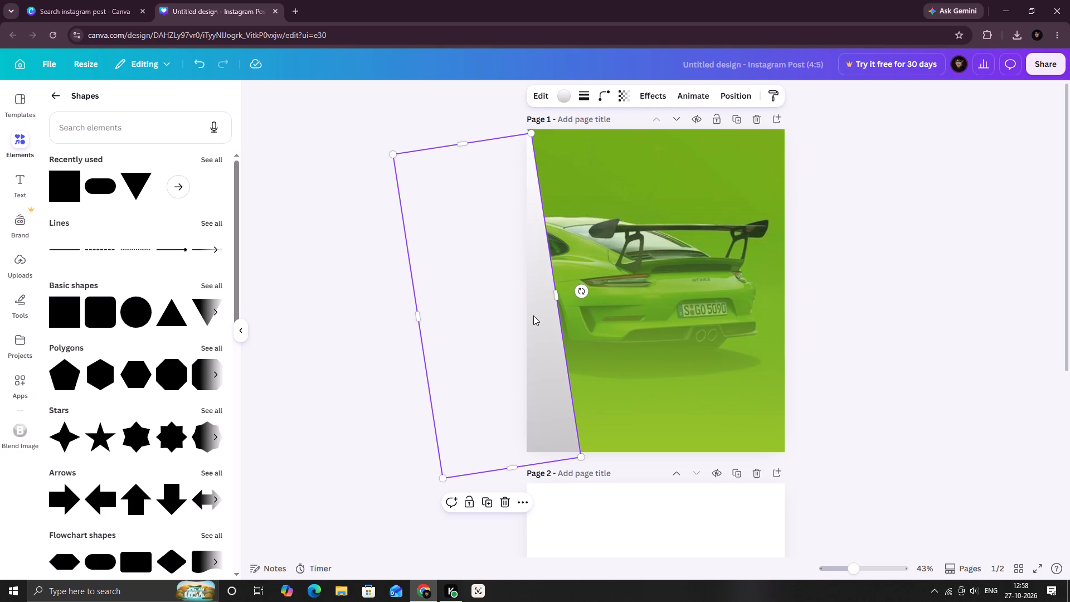
{"action": "left_click_drag", "start_coordinate": [522, 319], "coordinate": [750, 278]}
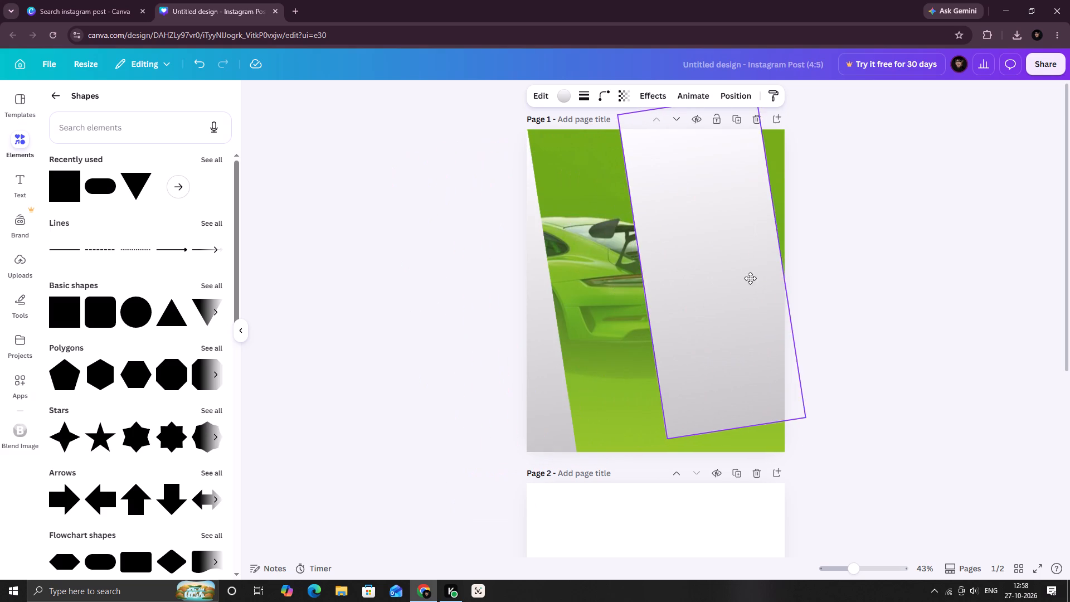
Shift the copied grey band so its upper corner meets page 1's top edge near the middle, and stretch it past the bottom edge.
{"action": "left_click_drag", "start_coordinate": [750, 278], "coordinate": [780, 307]}
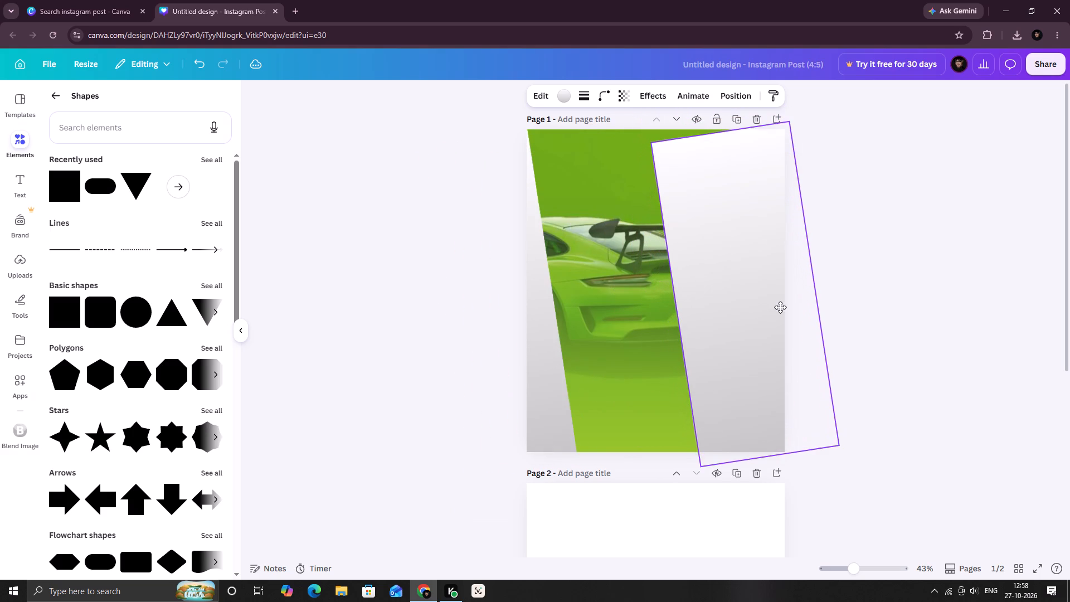
{"action": "left_click_drag", "start_coordinate": [780, 307], "coordinate": [786, 294]}
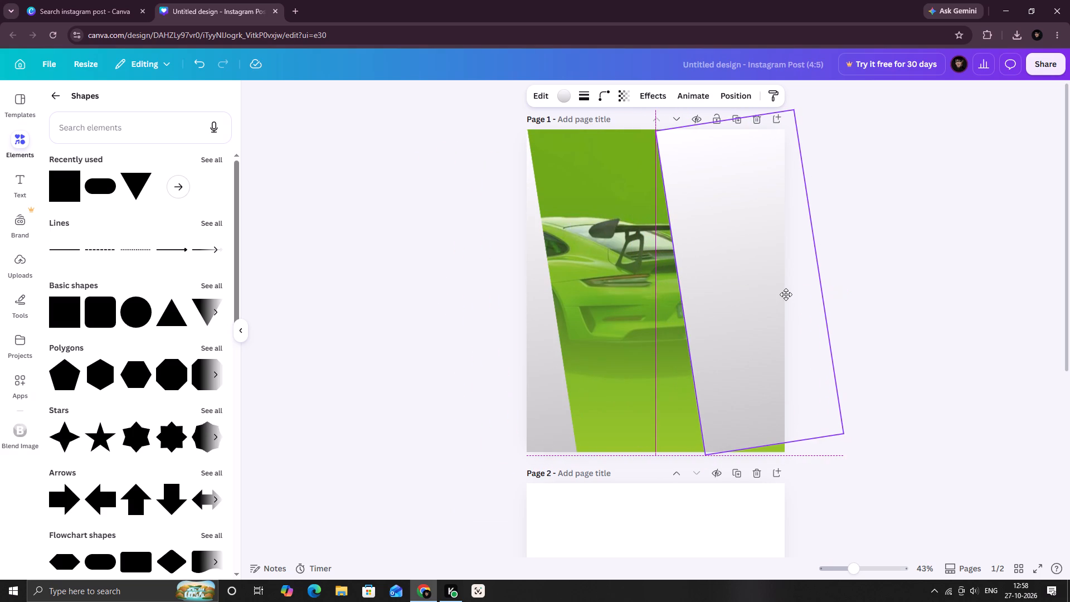
{"action": "left_click_drag", "start_coordinate": [786, 294], "coordinate": [781, 288]}
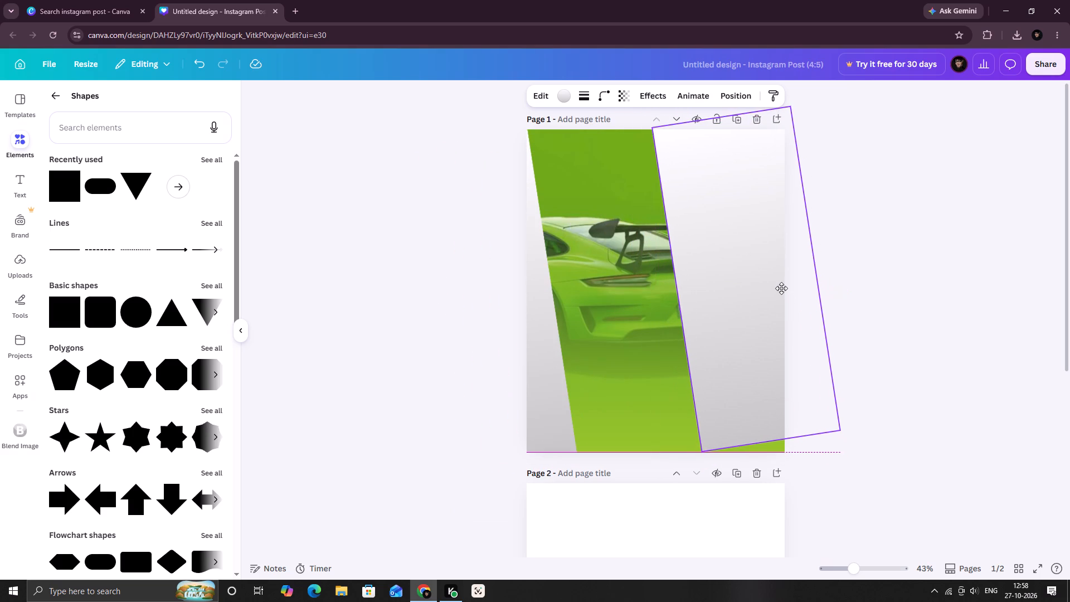
{"action": "left_click_drag", "start_coordinate": [781, 288], "coordinate": [782, 288]}
{"action": "left_click_drag", "start_coordinate": [772, 440], "coordinate": [777, 458]}
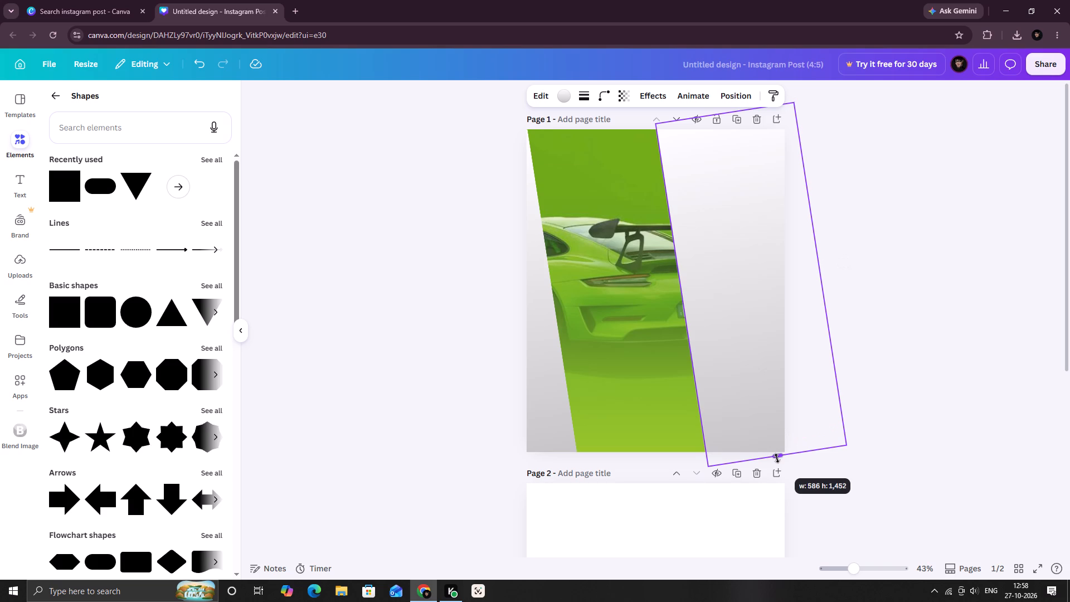
{"action": "left_click_drag", "start_coordinate": [777, 458], "coordinate": [780, 463]}
Widen the grey band on page 1's left side slightly inward over the car photo.
{"action": "left_click", "coordinate": [543, 299]}
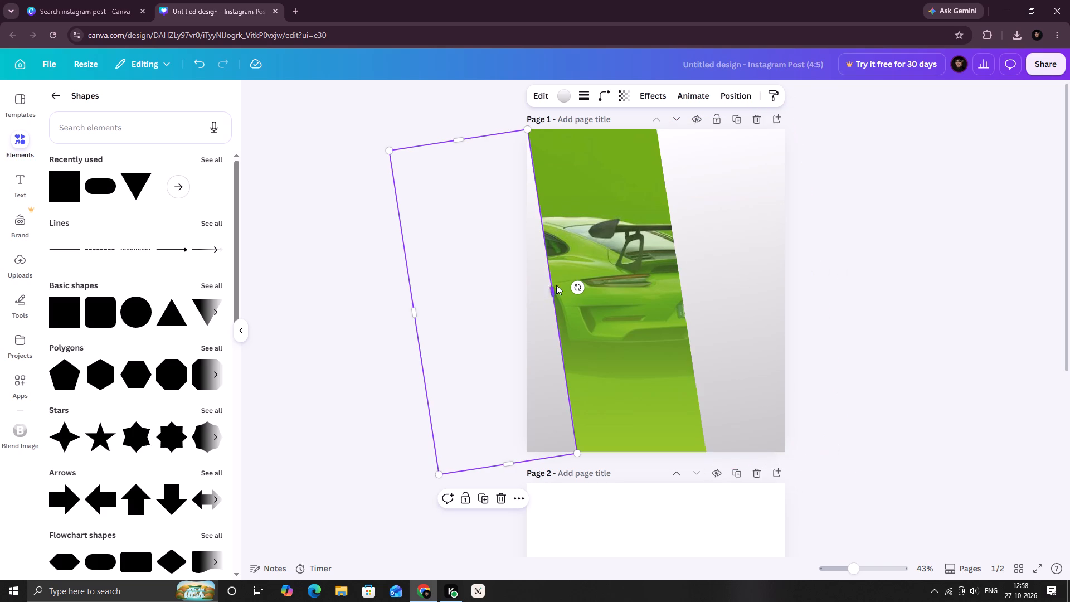
{"action": "left_click_drag", "start_coordinate": [549, 292], "coordinate": [556, 292]}
{"action": "left_click", "coordinate": [920, 261]}
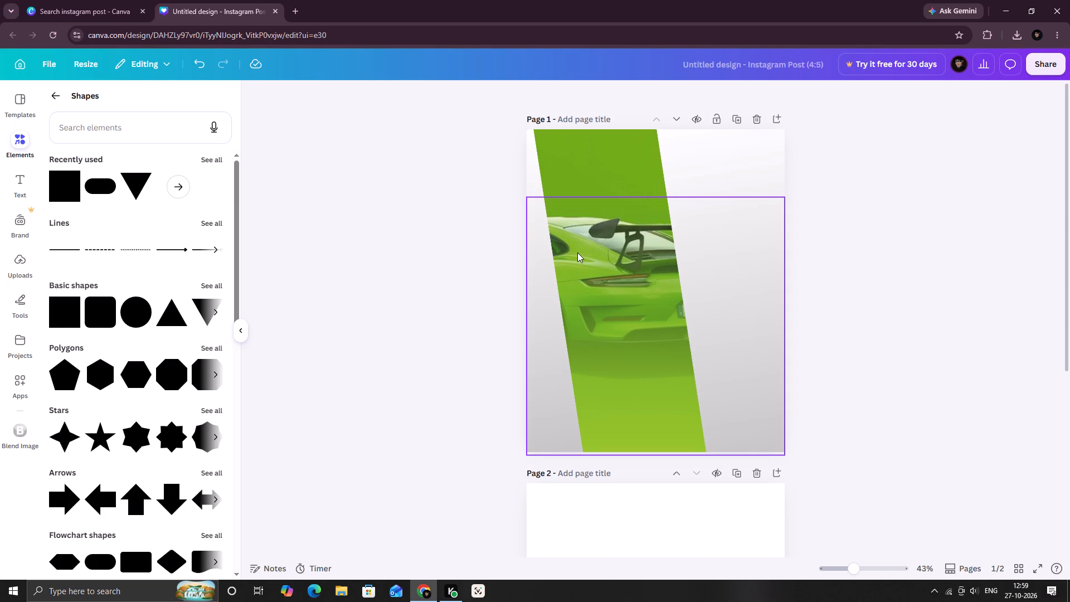
Rotate the left grey band to a slightly steeper tilt, comparing its slanted edge with the right band's.
{"action": "left_click", "coordinate": [740, 239]}
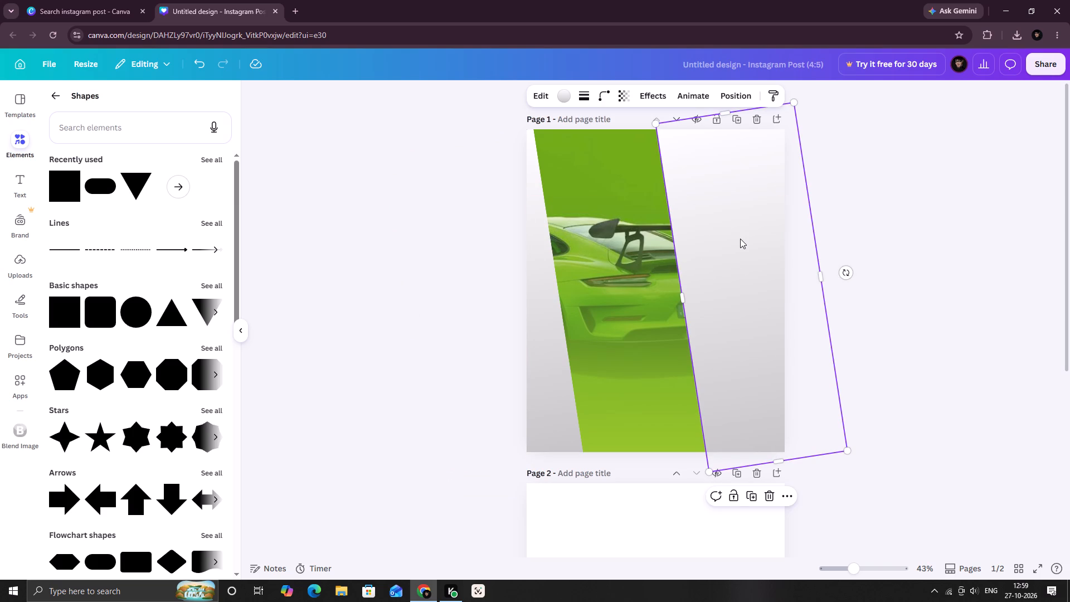
{"action": "left_click", "coordinate": [630, 266]}
{"action": "left_click", "coordinate": [775, 241]}
{"action": "left_click", "coordinate": [530, 153]}
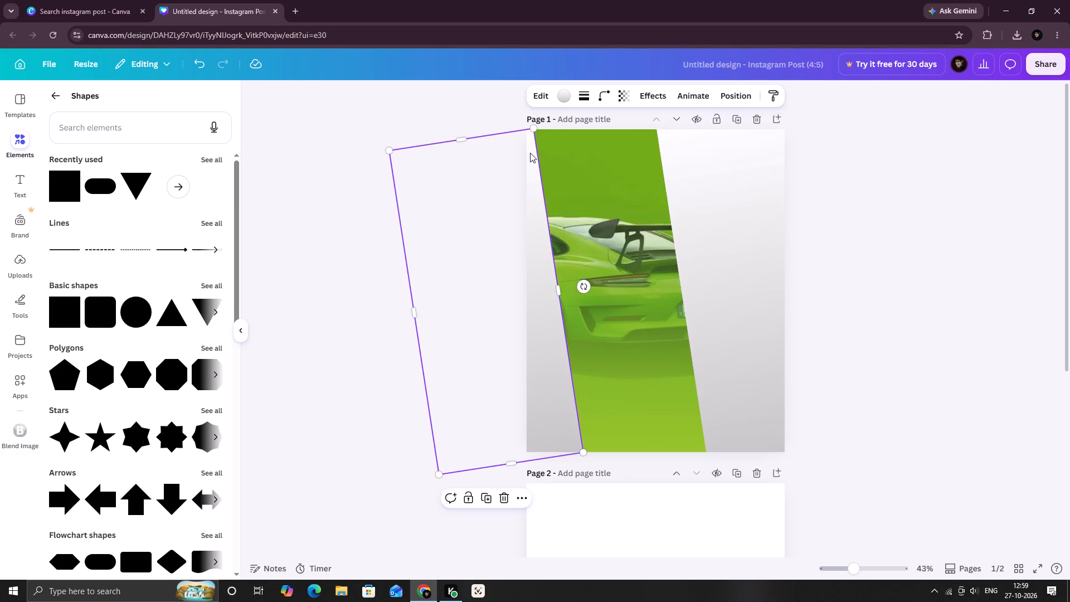
{"action": "left_click", "coordinate": [583, 286]}
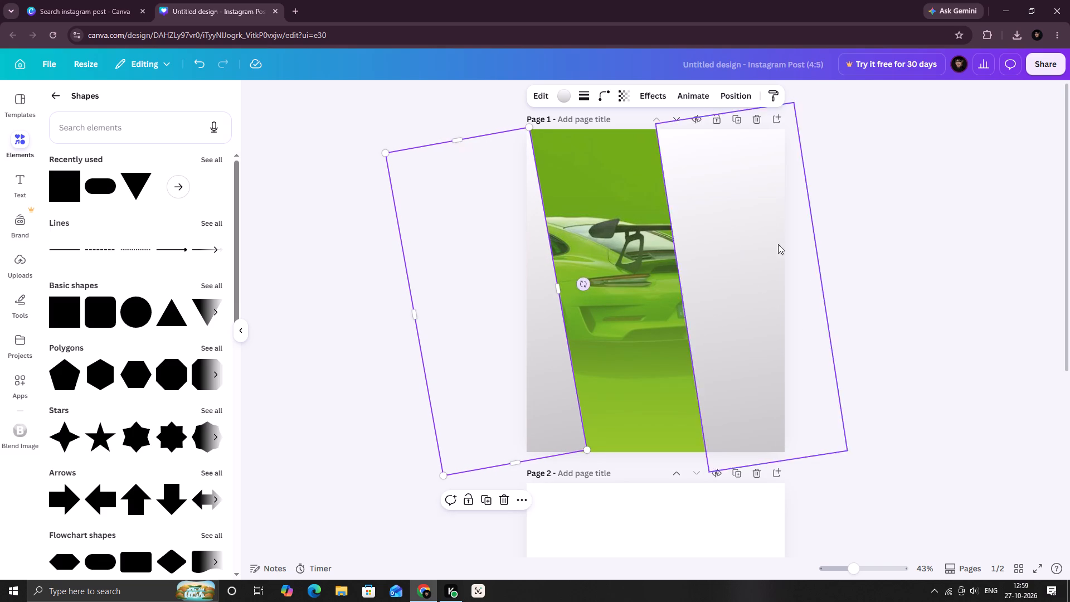
{"action": "left_click", "coordinate": [916, 244]}
{"action": "left_click", "coordinate": [527, 241]}
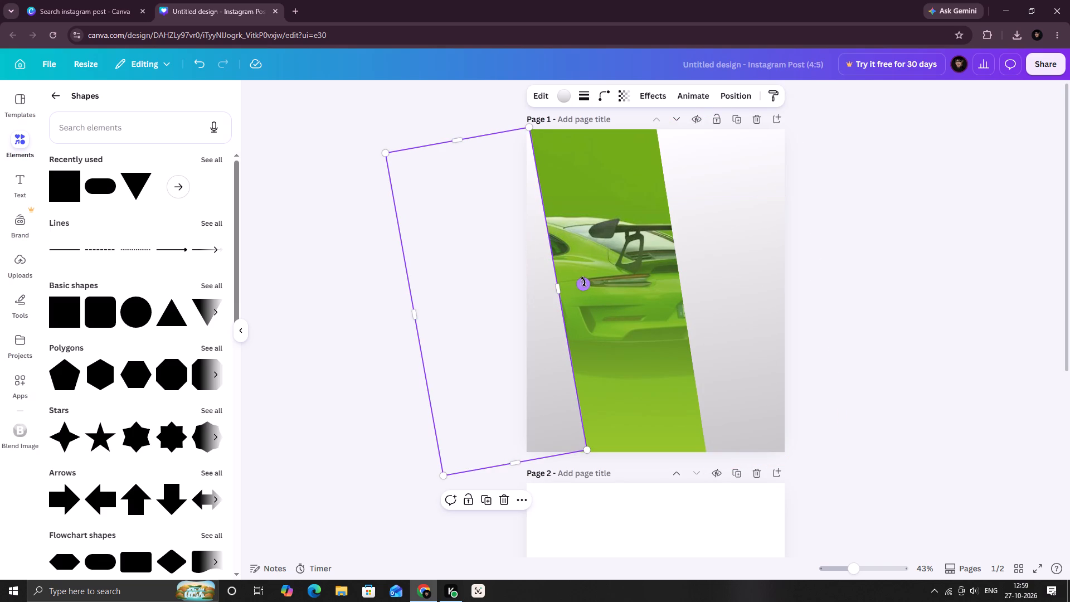
Tilt the left grey band slightly more counter-clockwise and extend its lower end past page 1's bottom edge.
{"action": "left_click", "coordinate": [584, 281]}
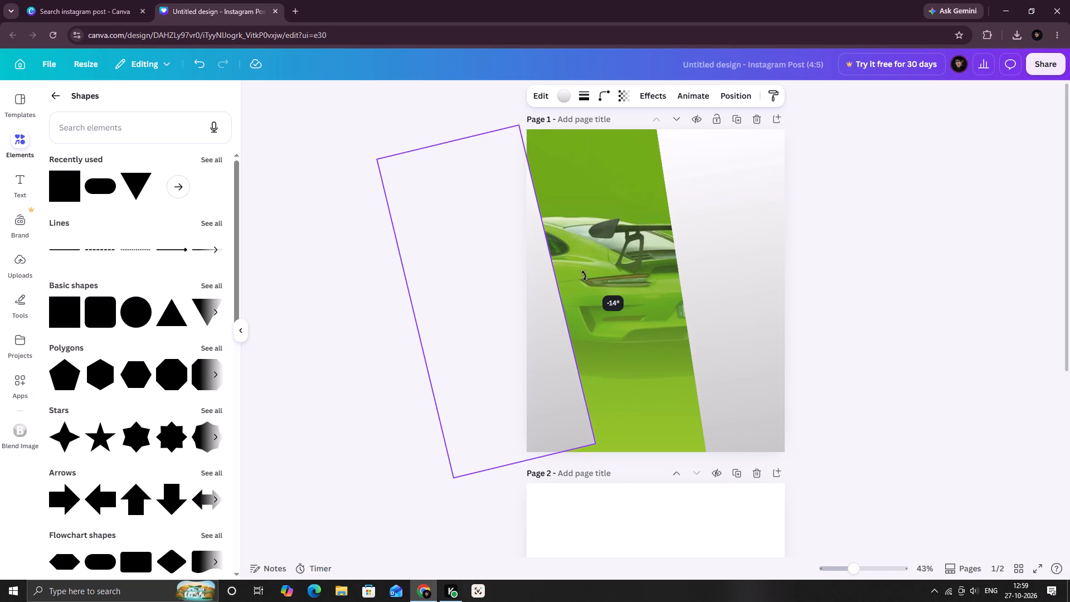
{"action": "left_click", "coordinate": [882, 236]}
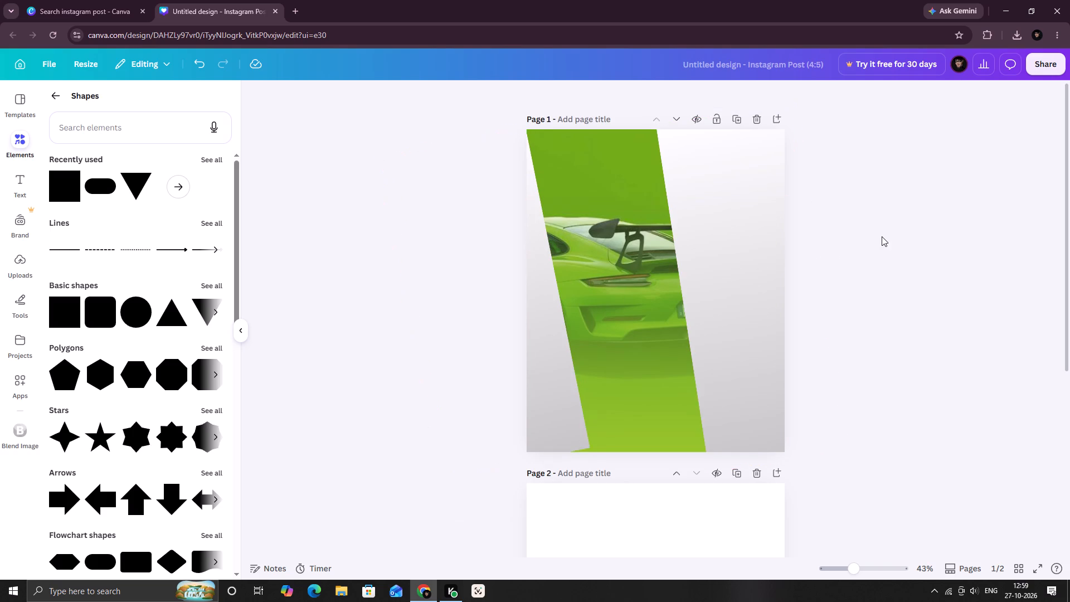
{"action": "left_click", "coordinate": [546, 424]}
{"action": "left_click_drag", "start_coordinate": [521, 462], "coordinate": [520, 470]}
{"action": "left_click", "coordinate": [961, 321]}
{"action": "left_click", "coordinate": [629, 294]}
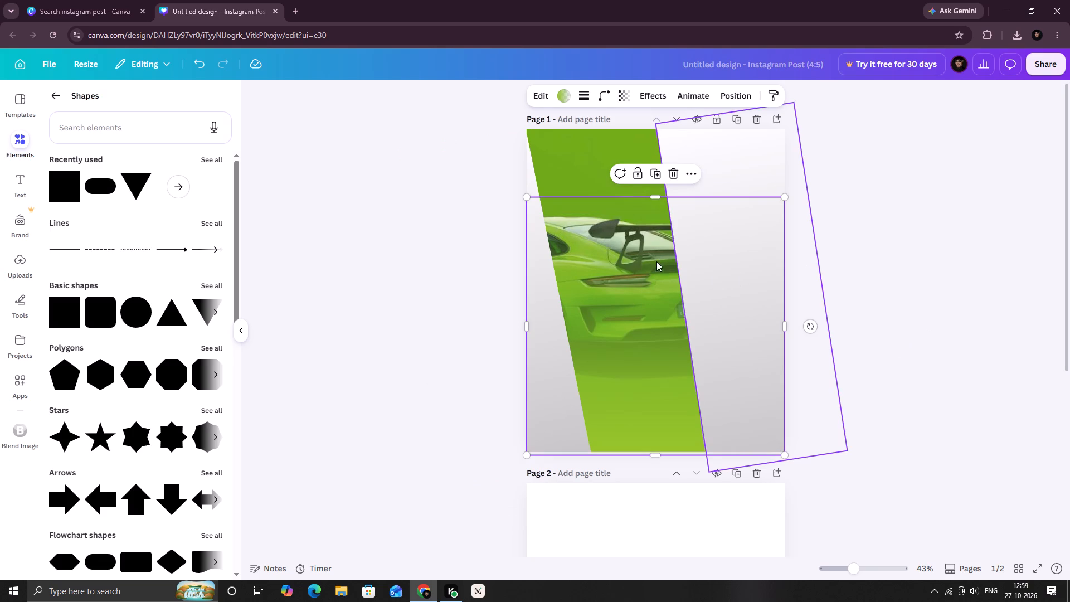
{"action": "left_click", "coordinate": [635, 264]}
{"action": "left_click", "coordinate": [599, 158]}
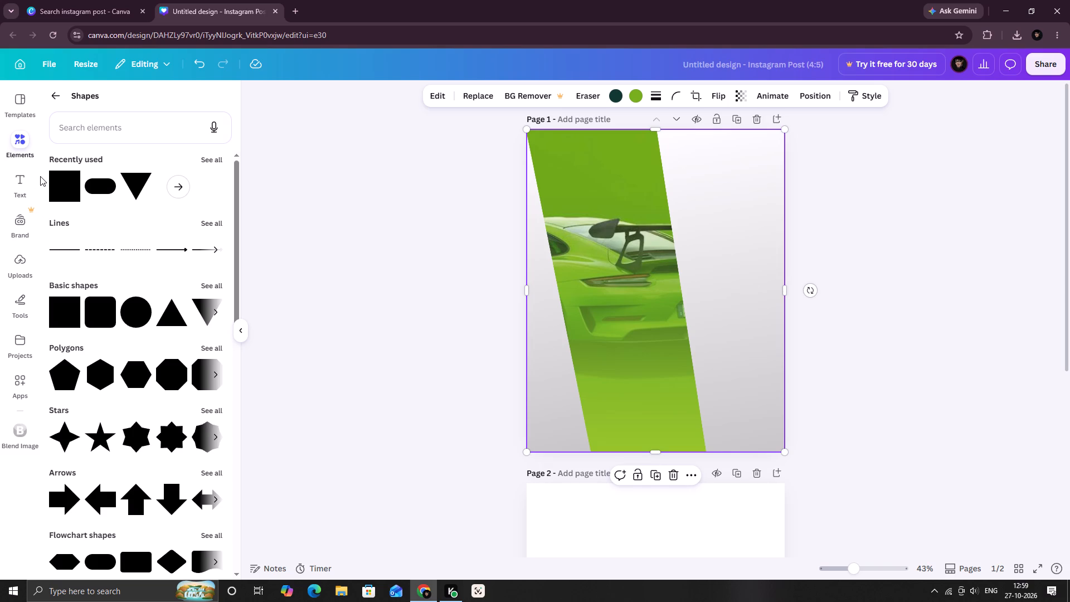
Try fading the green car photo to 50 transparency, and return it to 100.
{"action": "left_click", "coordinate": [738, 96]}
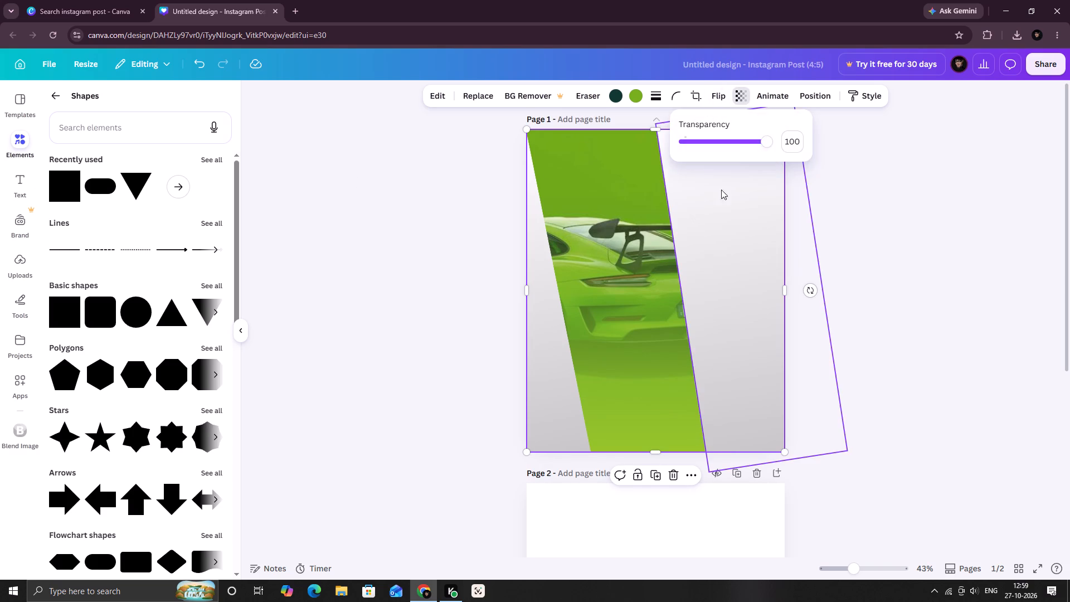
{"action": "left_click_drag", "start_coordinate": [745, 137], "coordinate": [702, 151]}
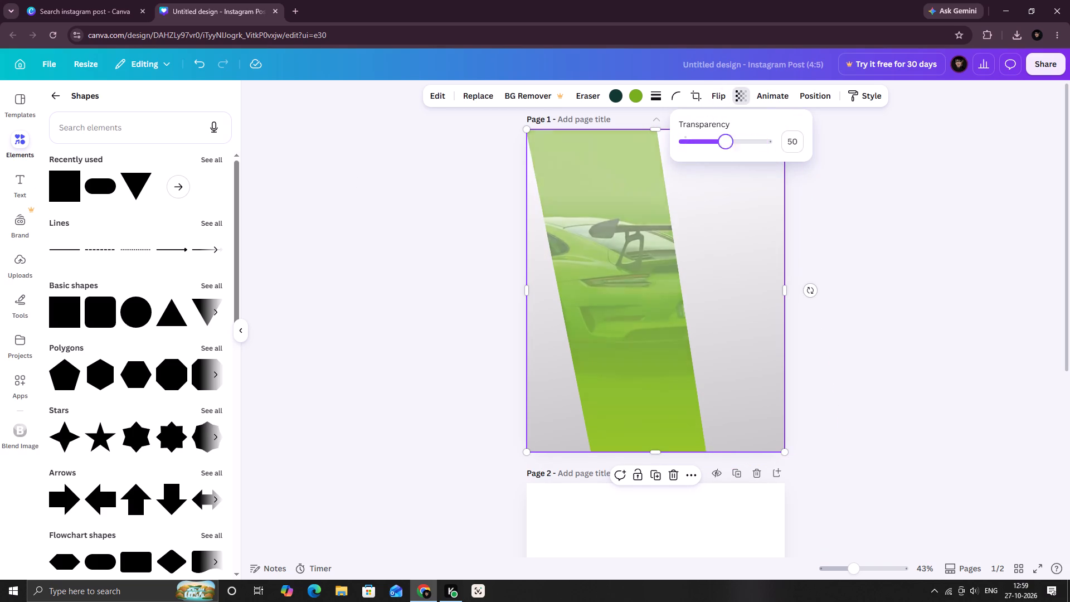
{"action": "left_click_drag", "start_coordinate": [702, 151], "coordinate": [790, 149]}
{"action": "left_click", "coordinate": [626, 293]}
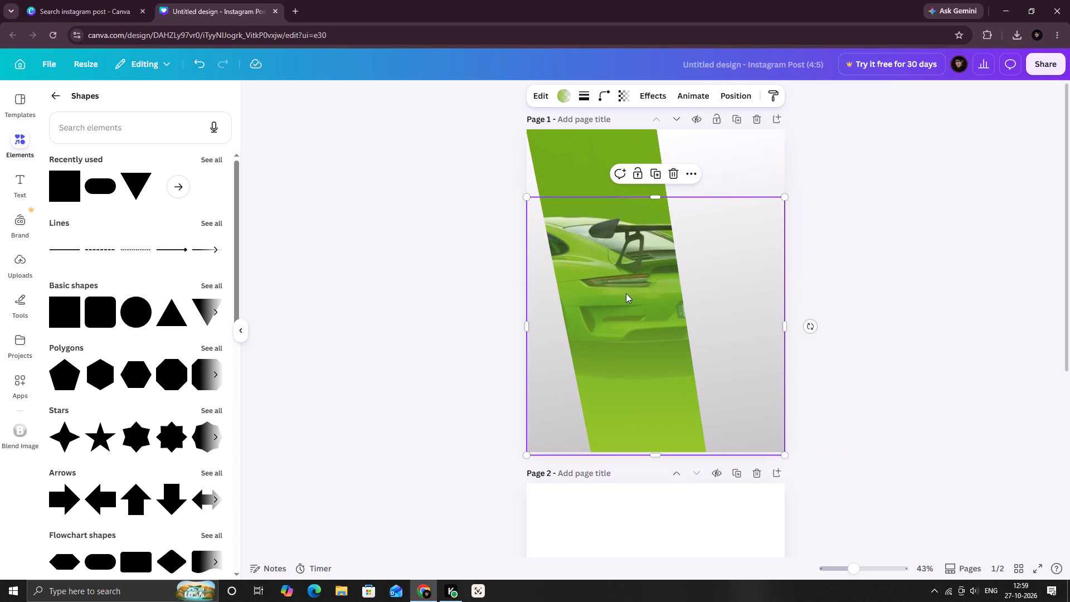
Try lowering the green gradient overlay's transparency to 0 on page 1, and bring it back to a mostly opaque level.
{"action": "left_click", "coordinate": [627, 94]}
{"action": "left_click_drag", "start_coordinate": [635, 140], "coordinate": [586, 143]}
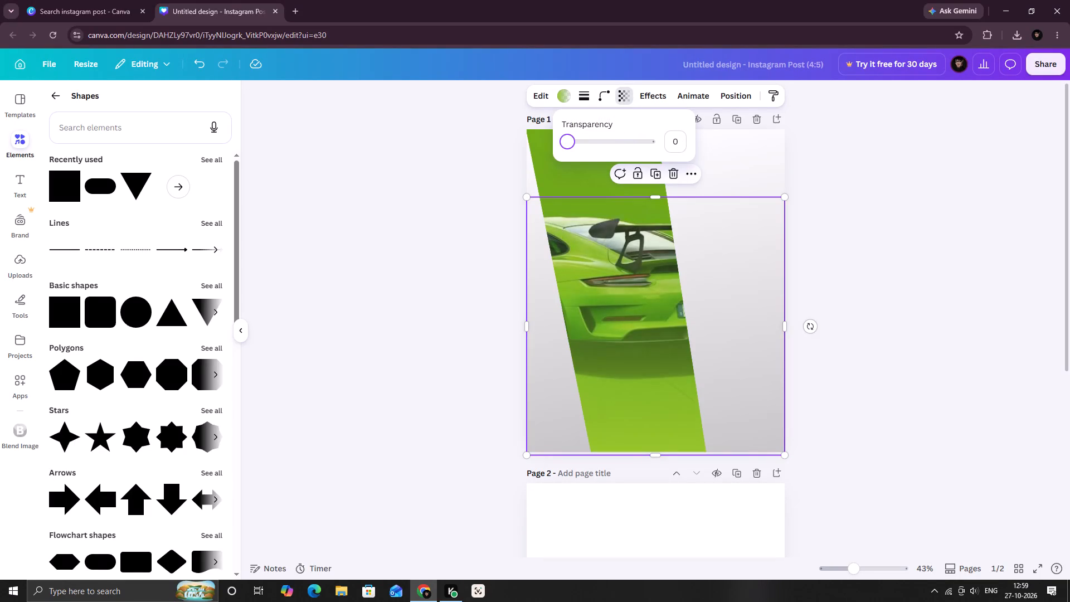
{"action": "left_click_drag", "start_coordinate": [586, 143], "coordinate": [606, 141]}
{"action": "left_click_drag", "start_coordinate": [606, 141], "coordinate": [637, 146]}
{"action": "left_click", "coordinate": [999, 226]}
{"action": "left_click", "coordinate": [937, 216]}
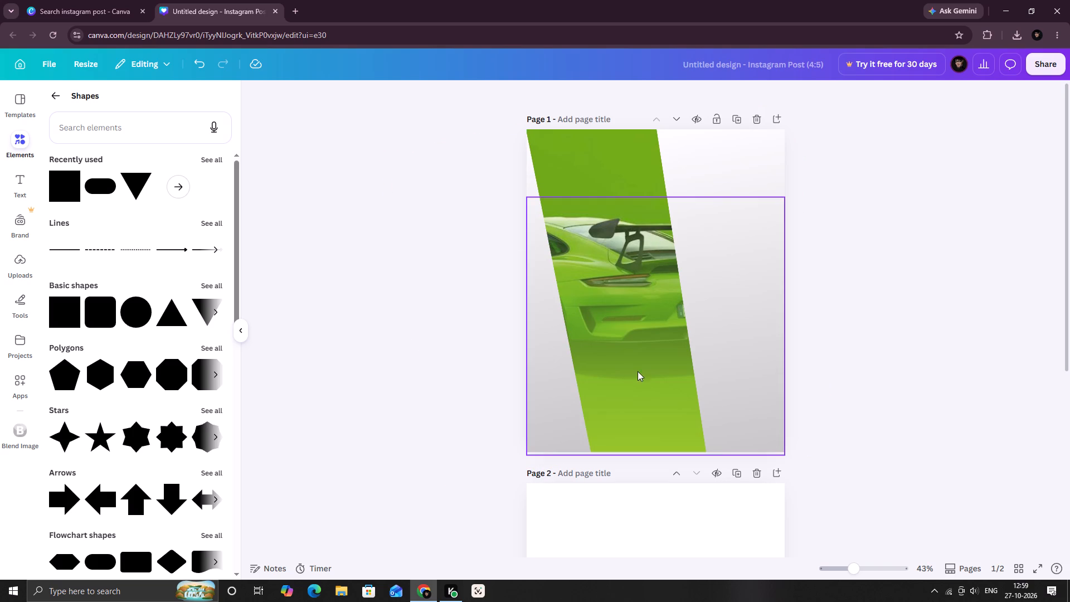
Add the uploaded Porsche crest to page 1 and shrink it to about a third of the page's width.
{"action": "left_click", "coordinate": [22, 265]}
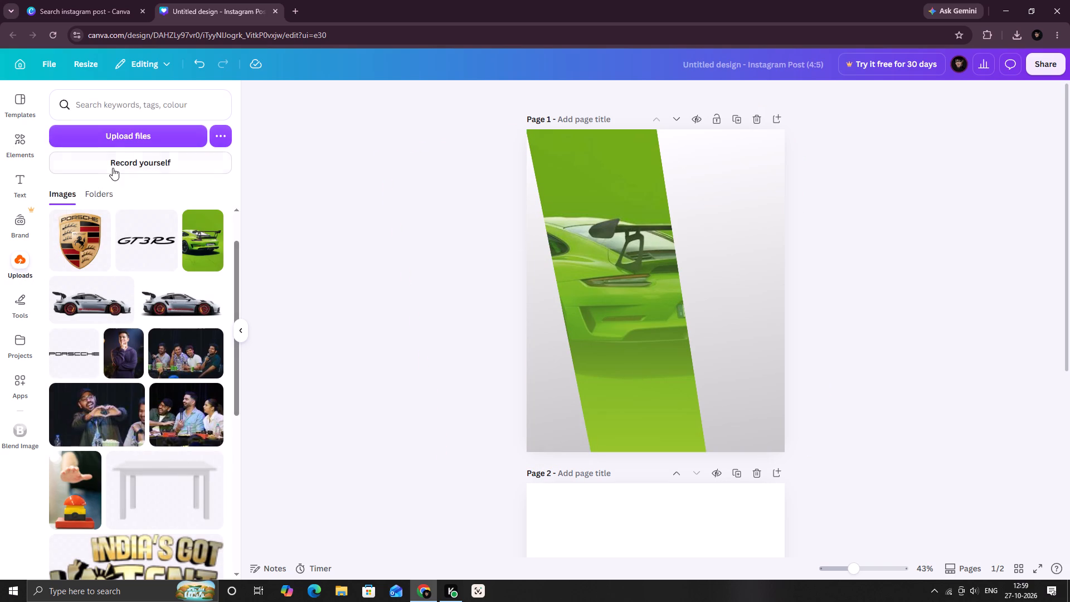
{"action": "left_click", "coordinate": [74, 241]}
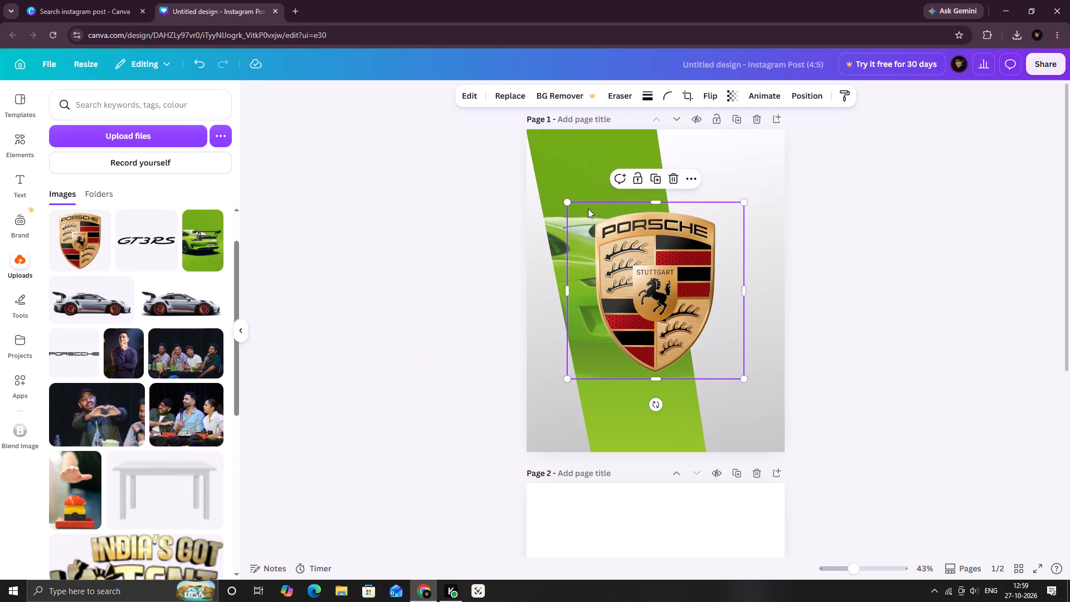
{"action": "left_click_drag", "start_coordinate": [564, 200], "coordinate": [672, 284], "text": "ctrl"}
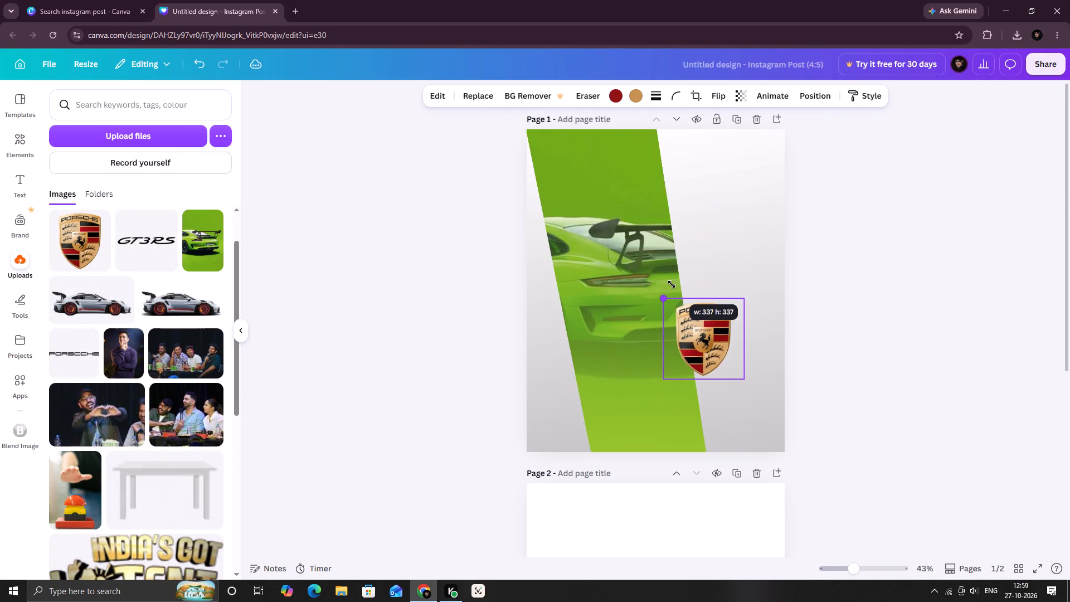
{"action": "left_click_drag", "start_coordinate": [672, 284], "coordinate": [677, 284], "text": "ctrl"}
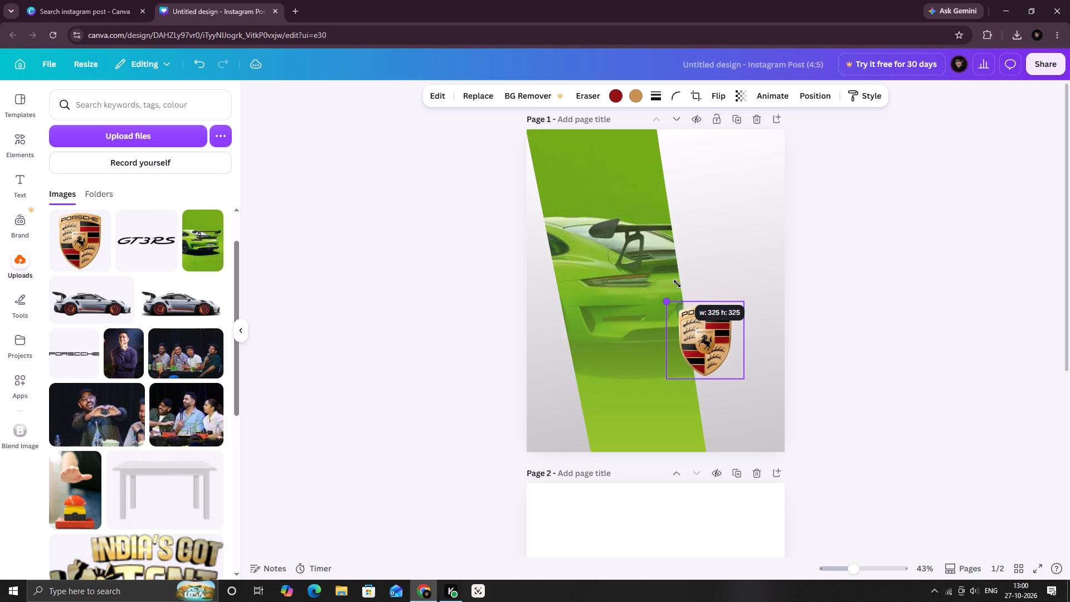
{"action": "left_click_drag", "start_coordinate": [677, 284], "coordinate": [672, 276], "text": "ctrl"}
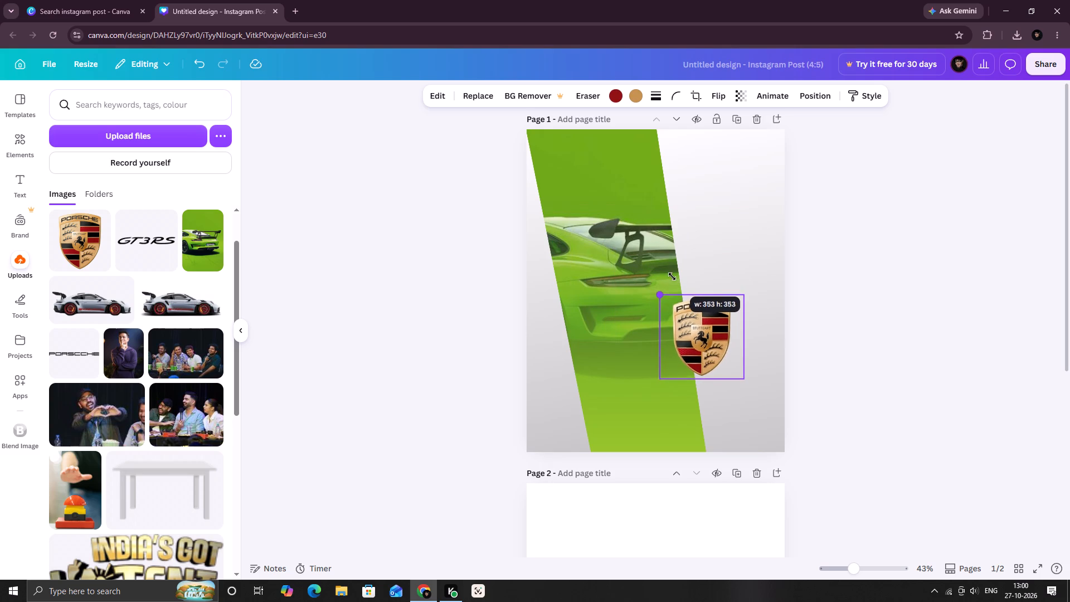
{"action": "left_click_drag", "start_coordinate": [672, 276], "coordinate": [669, 274], "text": "ctrl"}
Move the Porsche crest to page 1's upper part, centred horizontally above the car's rear wing.
{"action": "left_click_drag", "start_coordinate": [717, 338], "coordinate": [693, 255], "text": "ctrl"}
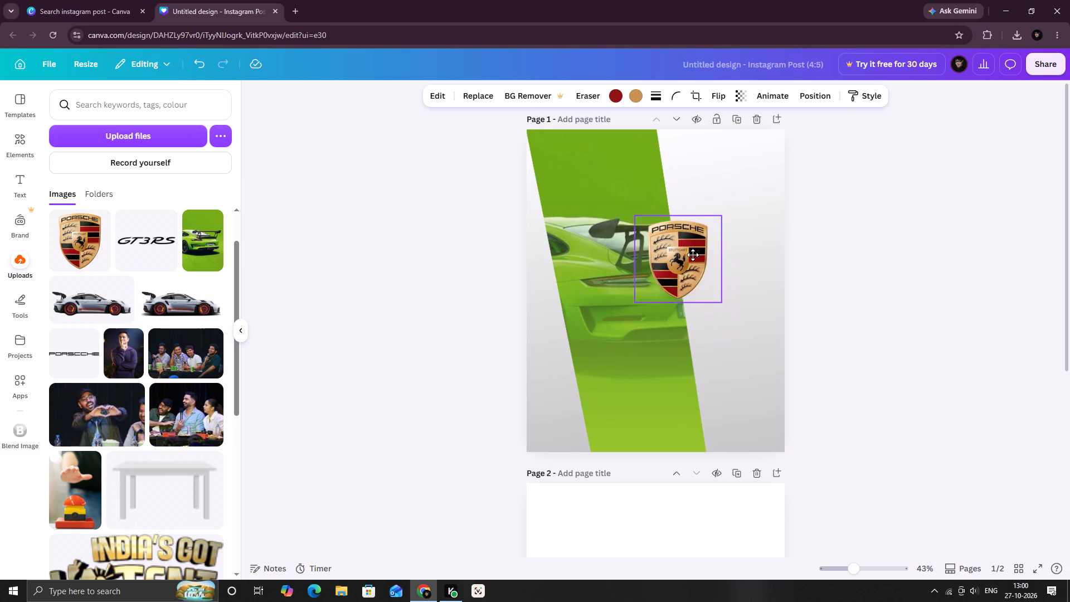
{"action": "left_click_drag", "start_coordinate": [693, 255], "coordinate": [670, 221], "text": "ctrl"}
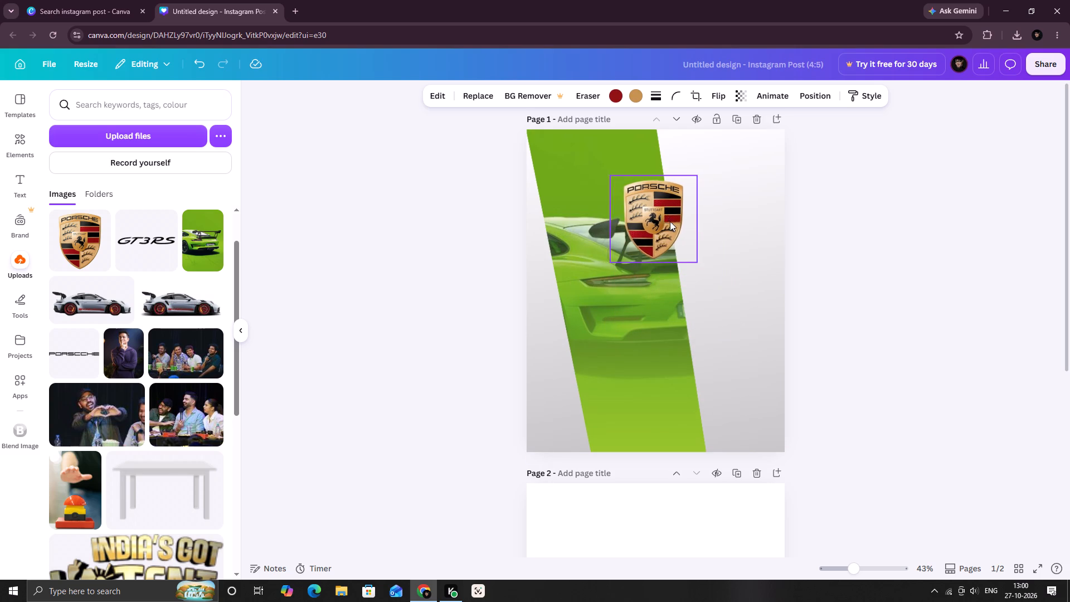
{"action": "left_click_drag", "start_coordinate": [670, 221], "coordinate": [674, 216], "text": "ctrl"}
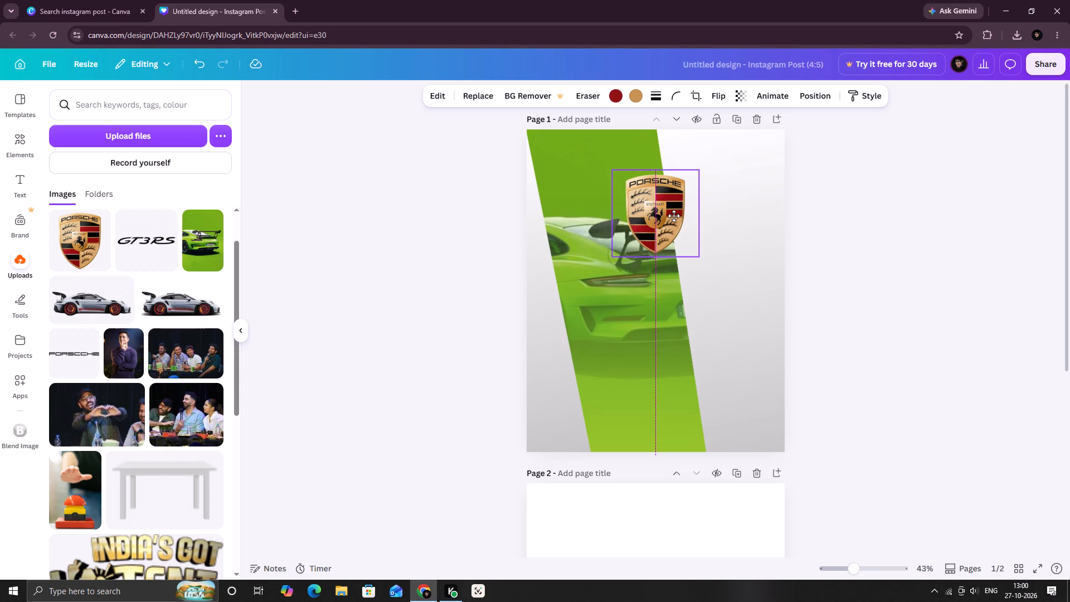
{"action": "left_click_drag", "start_coordinate": [674, 216], "coordinate": [674, 216], "text": "ctrl"}
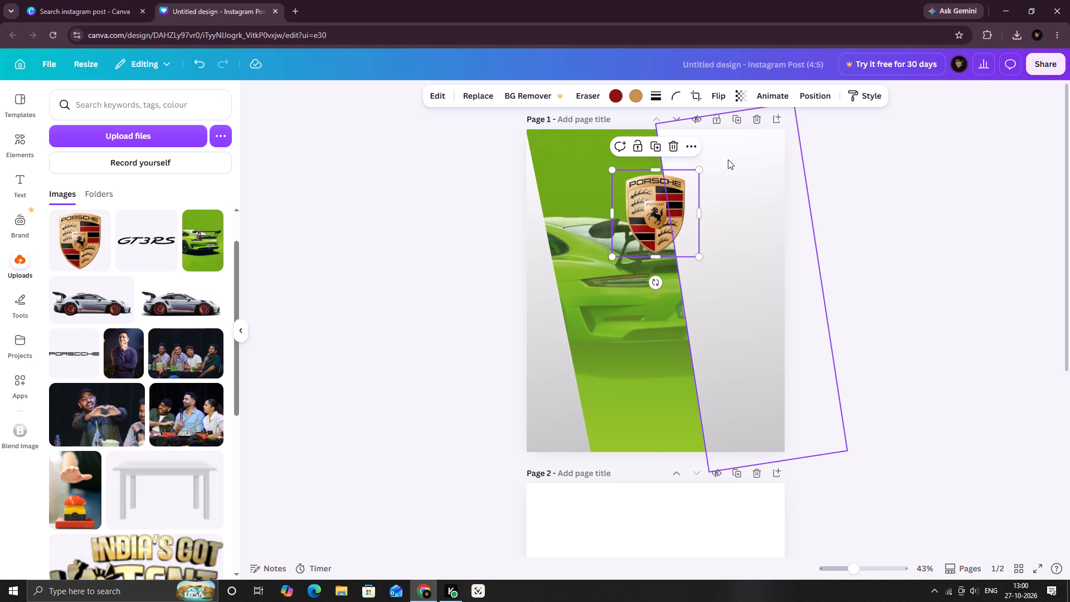
Widen the right grey band slightly by extending its inner slanted edge toward the middle of page 1.
{"action": "left_click", "coordinate": [728, 159]}
{"action": "left_click_drag", "start_coordinate": [682, 299], "coordinate": [672, 298], "text": "ctrl"}
{"action": "left_click", "coordinate": [937, 224]}
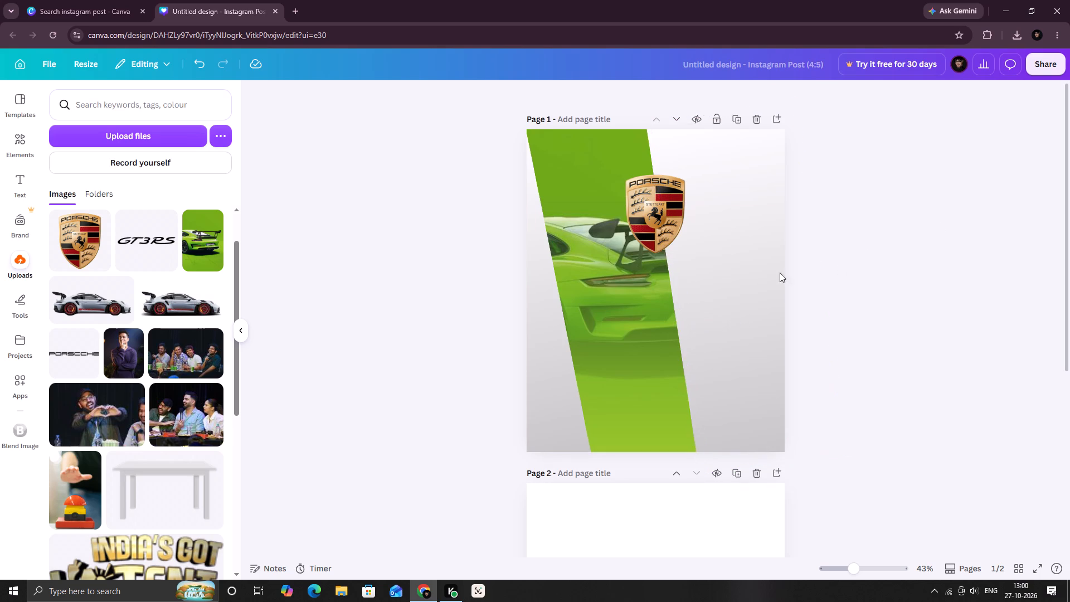
{"action": "left_click", "coordinate": [938, 259]}
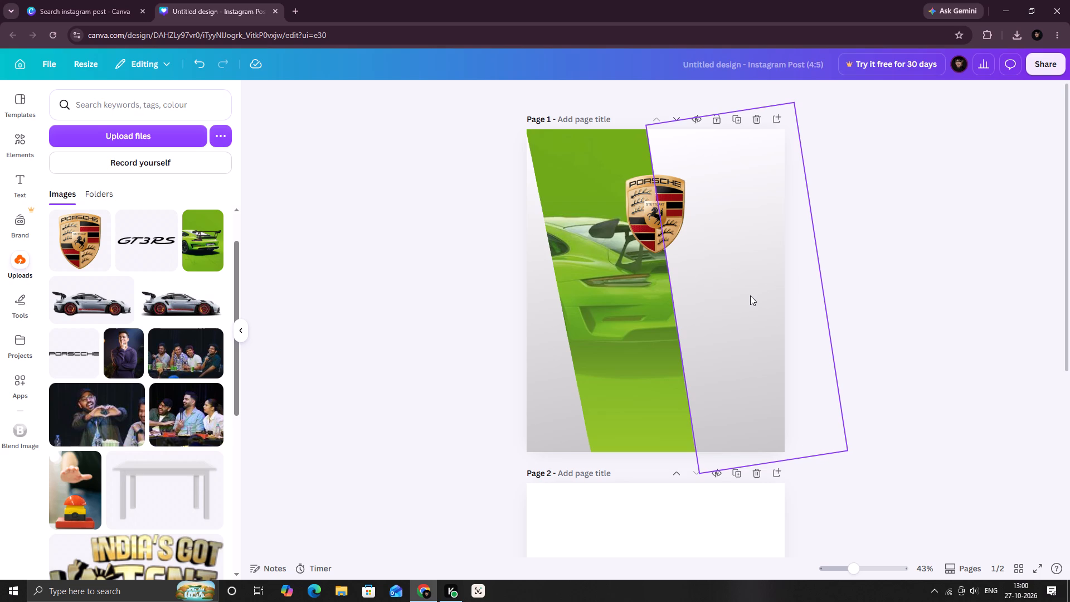
{"action": "left_click", "coordinate": [942, 195]}
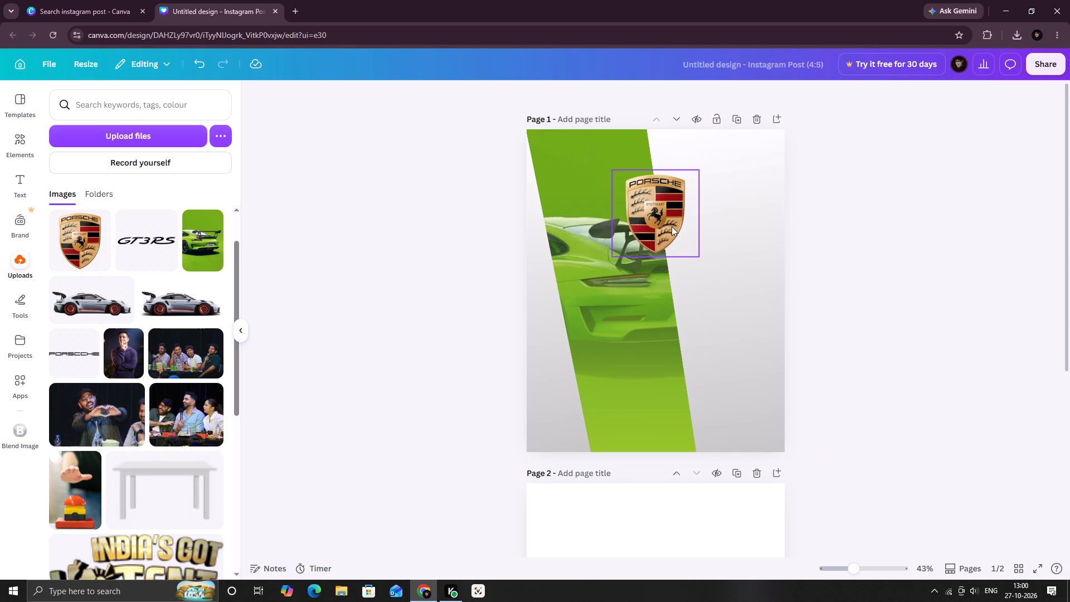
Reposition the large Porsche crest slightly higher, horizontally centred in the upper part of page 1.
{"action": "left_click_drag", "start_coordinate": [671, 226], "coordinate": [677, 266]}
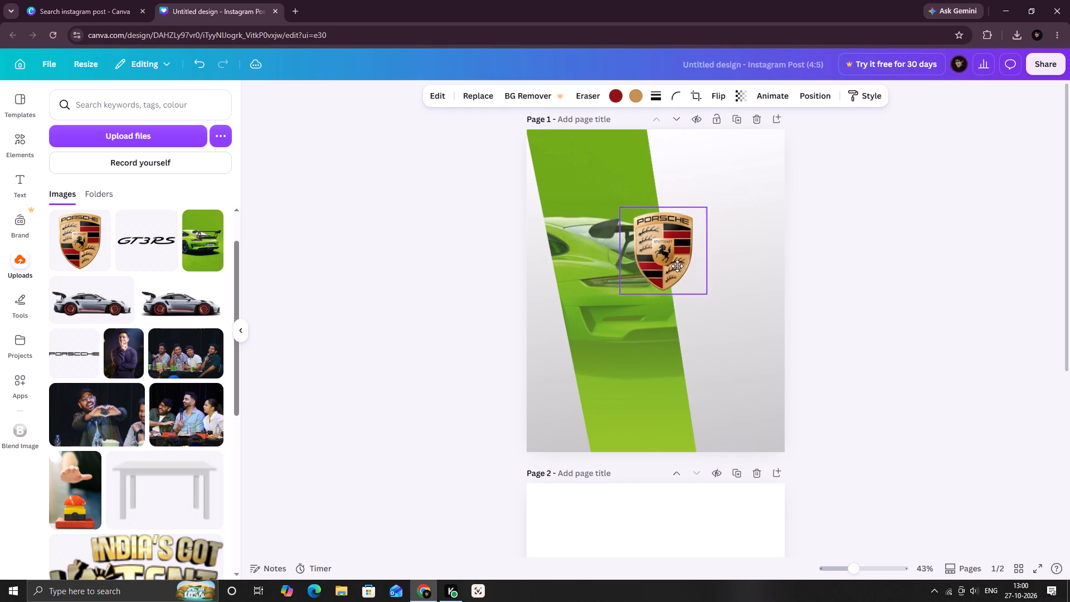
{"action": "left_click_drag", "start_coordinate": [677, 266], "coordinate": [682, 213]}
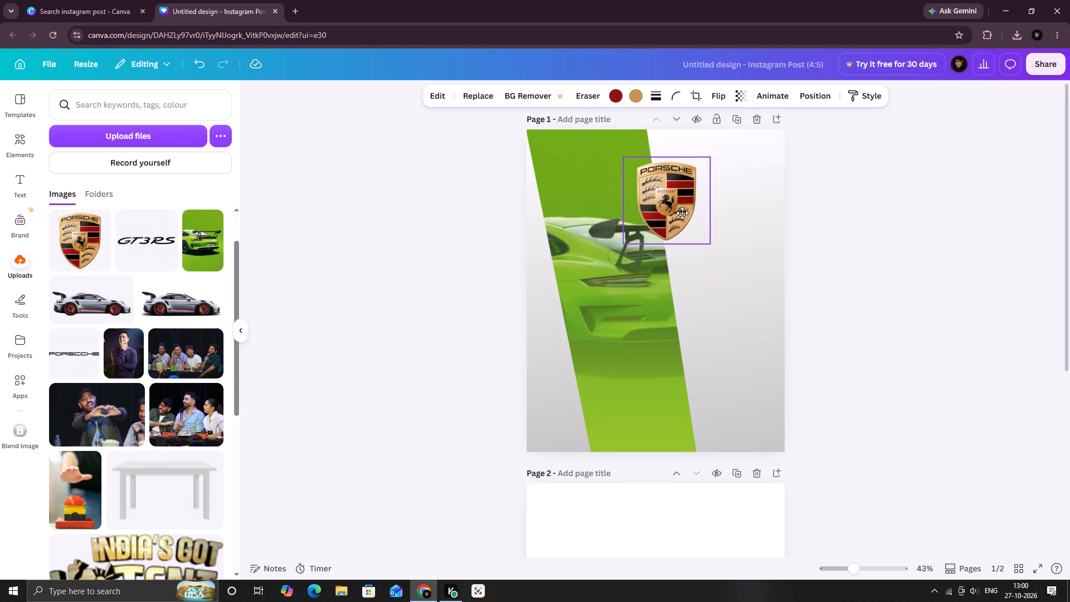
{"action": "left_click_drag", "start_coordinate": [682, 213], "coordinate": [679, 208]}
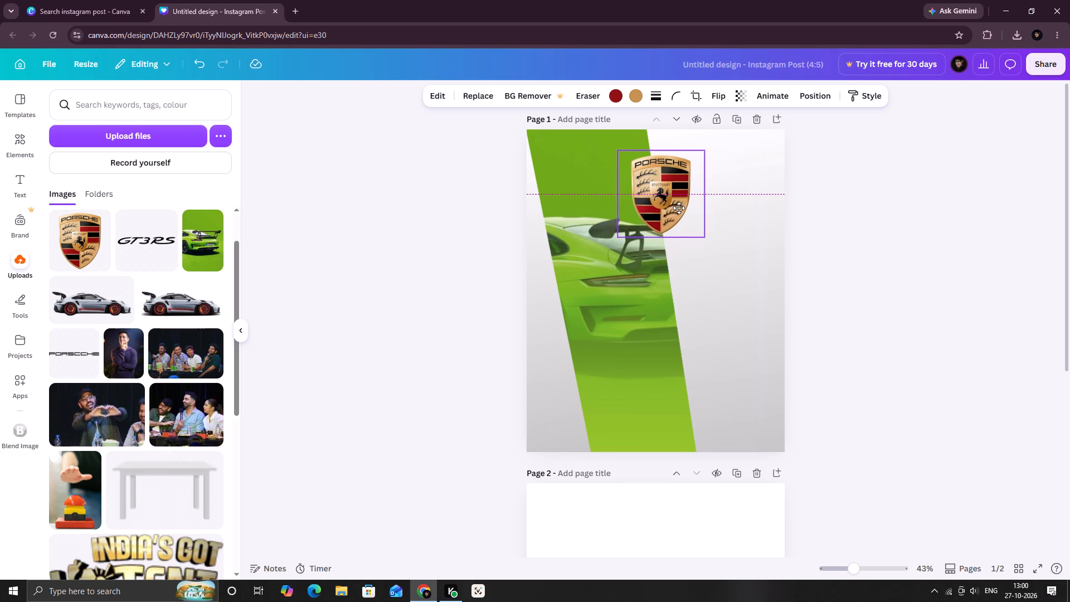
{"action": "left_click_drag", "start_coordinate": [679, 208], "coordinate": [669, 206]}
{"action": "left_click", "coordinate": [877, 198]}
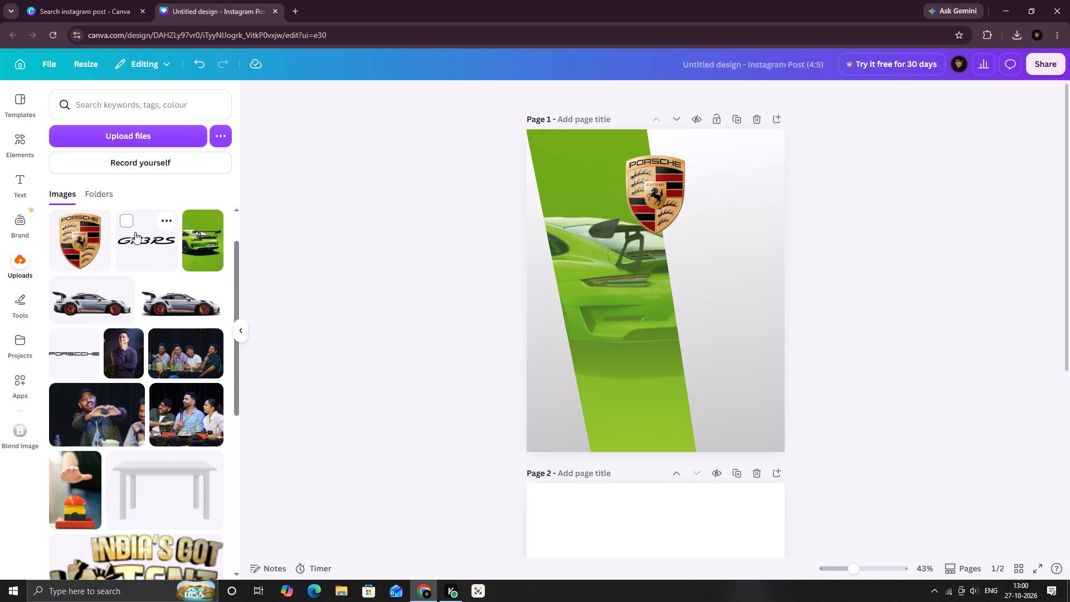
Add the uploaded PORSCCHE wordmark to page 1 and scale it down over the inner edge of the right grey band.
{"action": "left_click", "coordinate": [67, 351]}
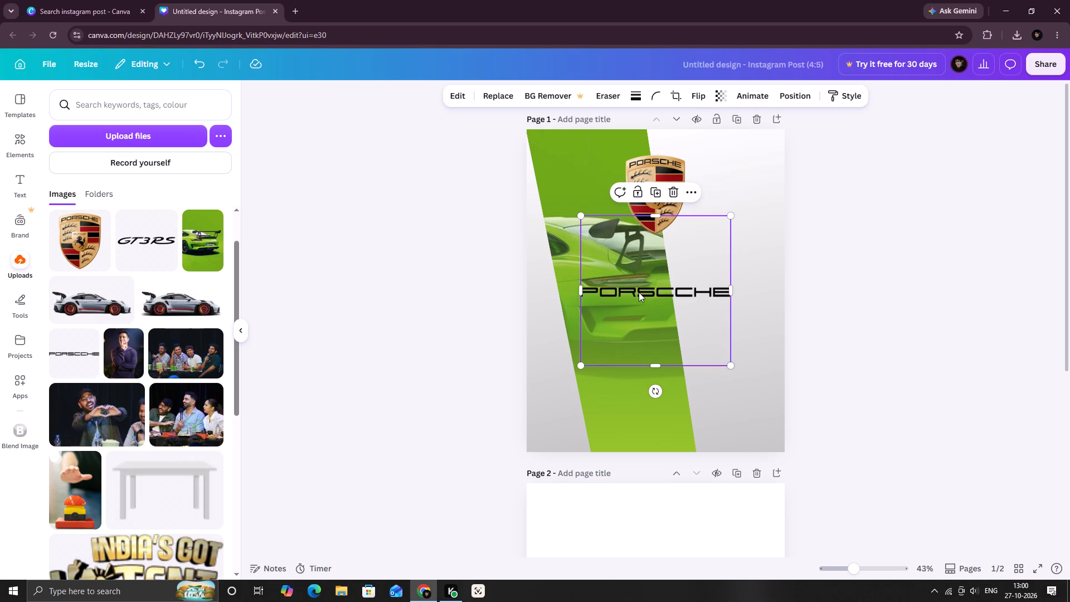
{"action": "left_click_drag", "start_coordinate": [639, 292], "coordinate": [662, 310]}
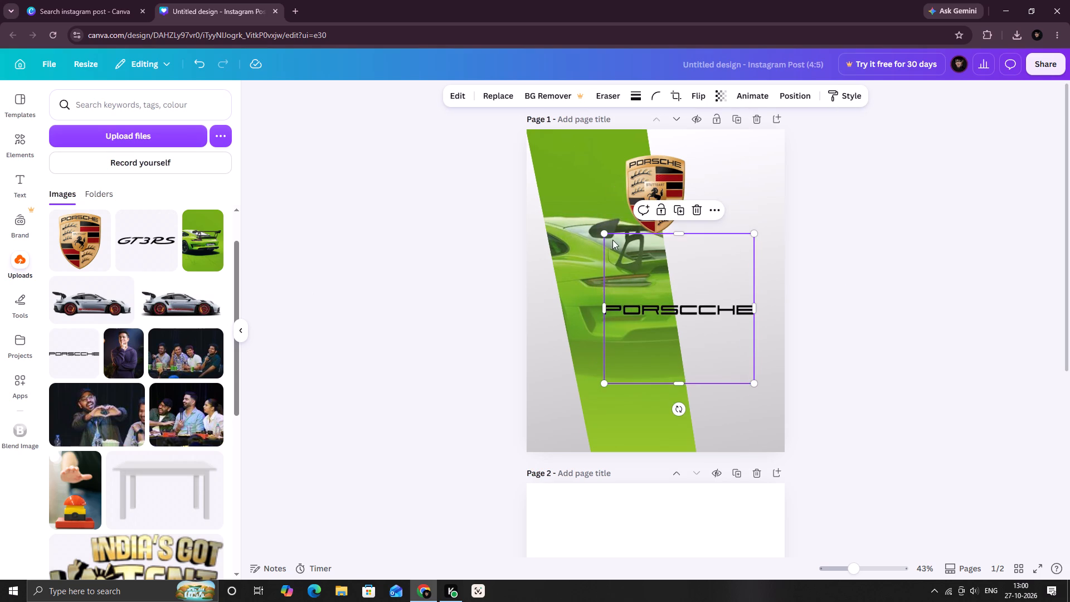
{"action": "left_click", "coordinate": [599, 231]}
{"action": "left_click", "coordinate": [643, 302]}
{"action": "left_click_drag", "start_coordinate": [604, 234], "coordinate": [658, 311]}
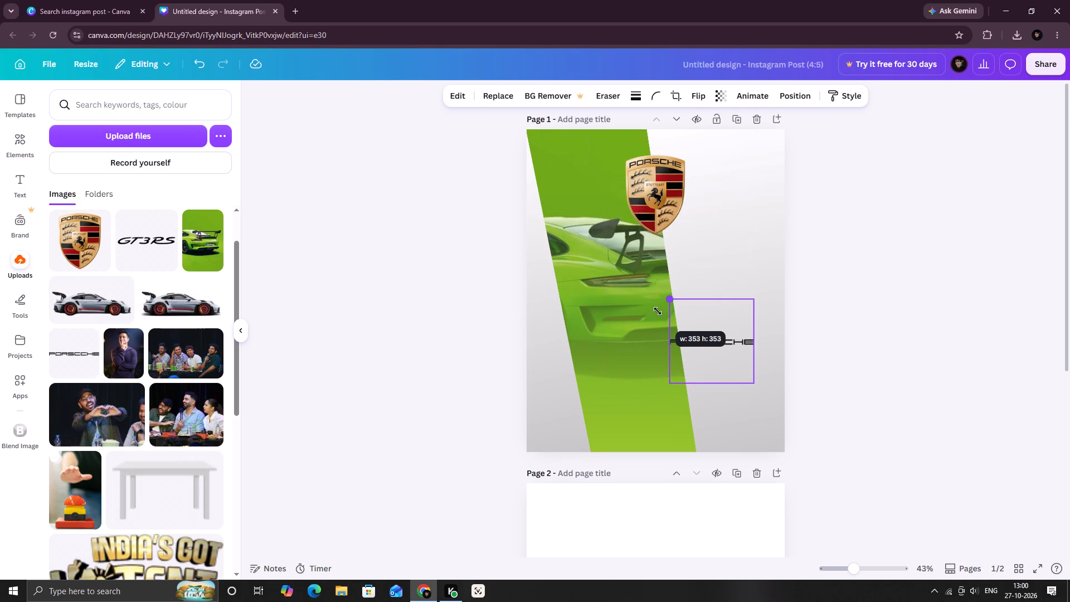
Enlarge the PORSCCHE wordmark slightly and stack it directly beneath the lowered Porsche crest, both horizontally centred on page 1.
{"action": "left_click_drag", "start_coordinate": [658, 311], "coordinate": [649, 308]}
{"action": "left_click_drag", "start_coordinate": [727, 339], "coordinate": [675, 263]}
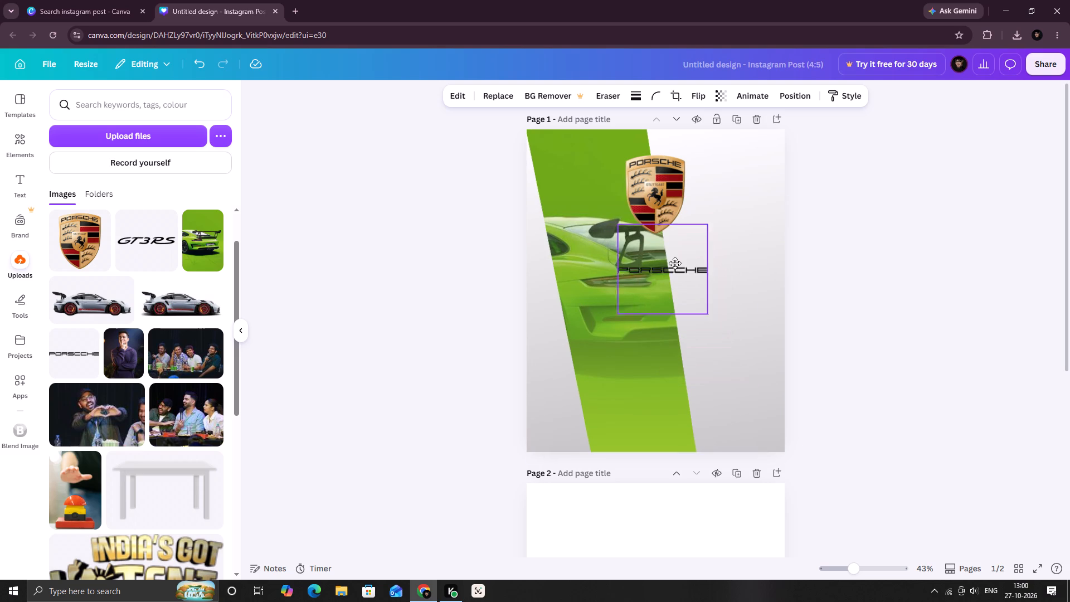
{"action": "left_click_drag", "start_coordinate": [675, 263], "coordinate": [676, 266]}
{"action": "left_click_drag", "start_coordinate": [660, 163], "coordinate": [660, 193]}
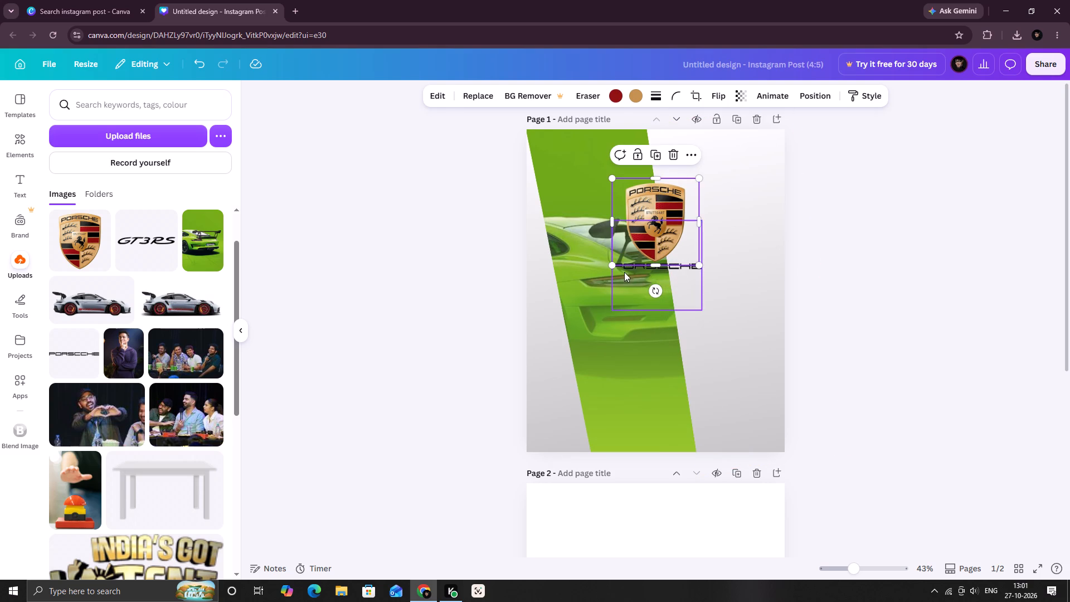
{"action": "left_click", "coordinate": [624, 271]}
{"action": "left_click", "coordinate": [665, 263]}
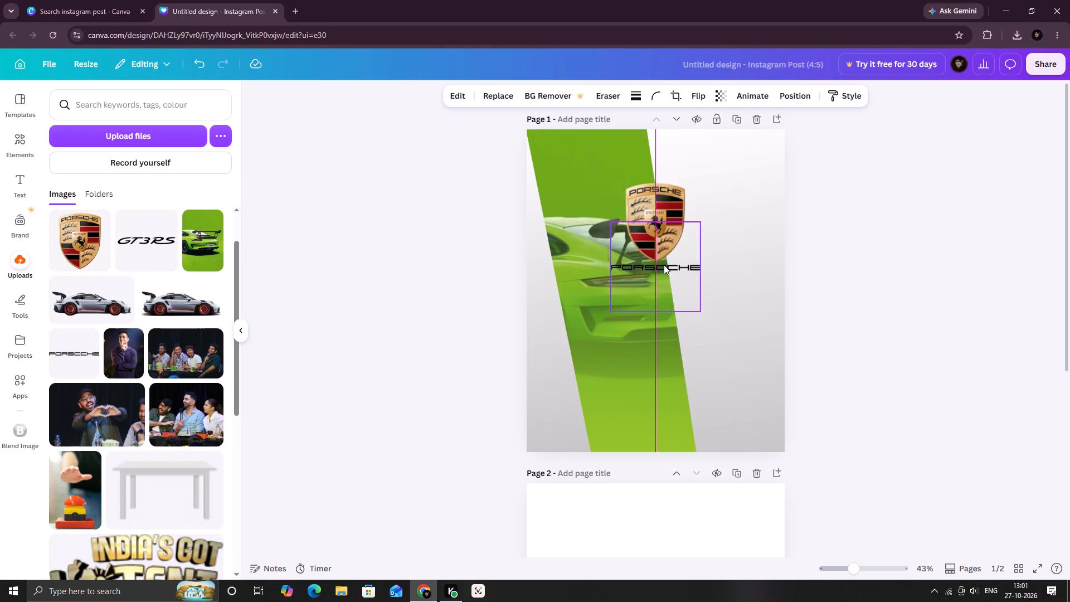
{"action": "left_click", "coordinate": [757, 179]}
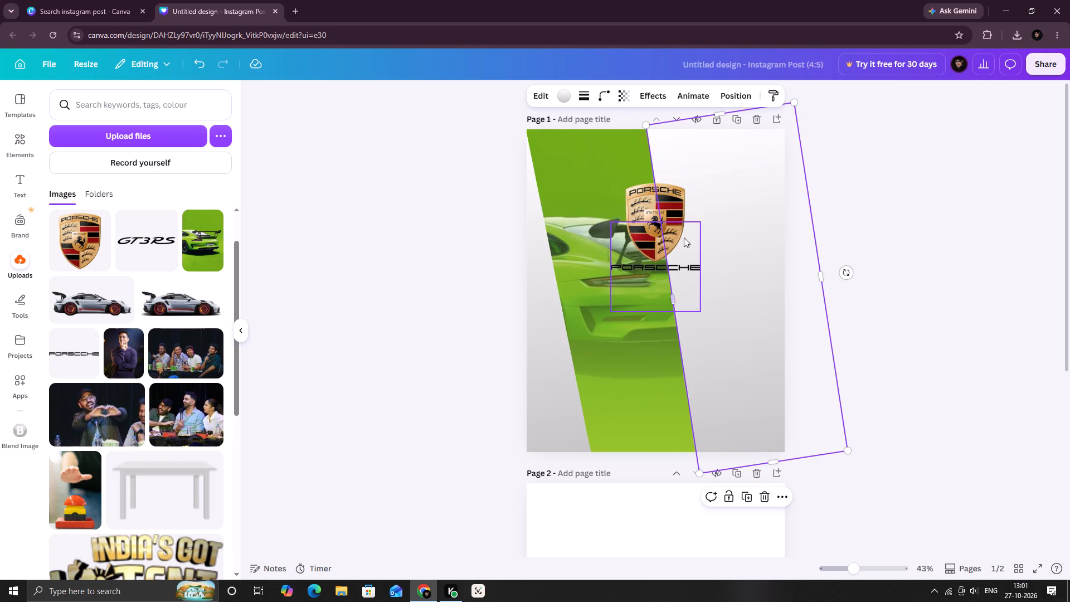
Scale the Porsche crest down to about 142 by 142, keeping it just above the start of the PORSCCHE wordmark.
{"action": "left_click", "coordinate": [685, 205]}
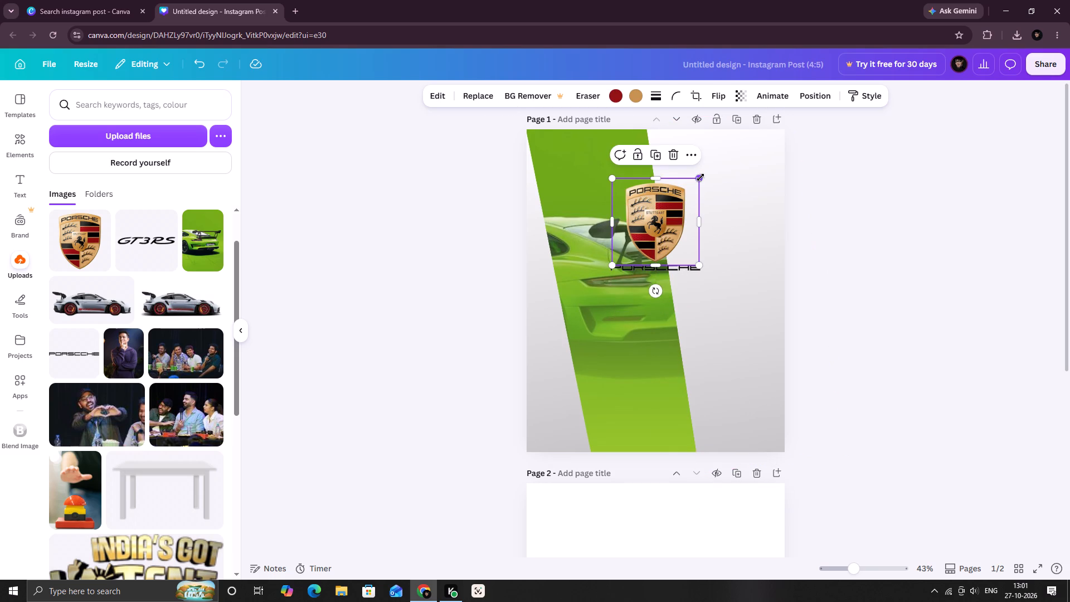
{"action": "left_click_drag", "start_coordinate": [701, 177], "coordinate": [647, 227]}
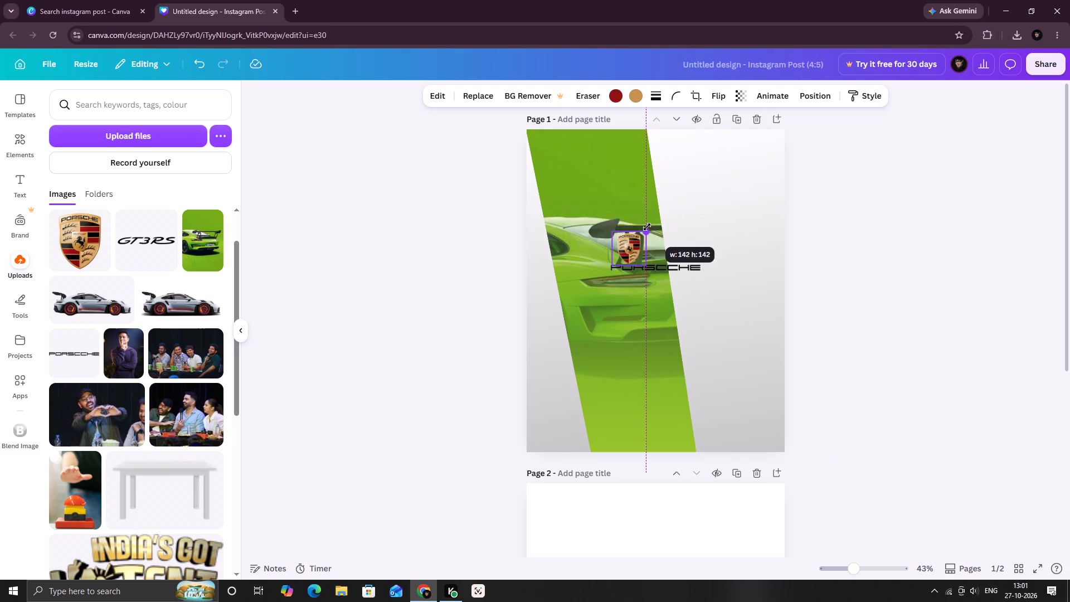
Shrink the Porsche crest to a small badge and move it near the top, on the green photo and grey band boundary.
{"action": "left_click_drag", "start_coordinate": [647, 227], "coordinate": [631, 245]}
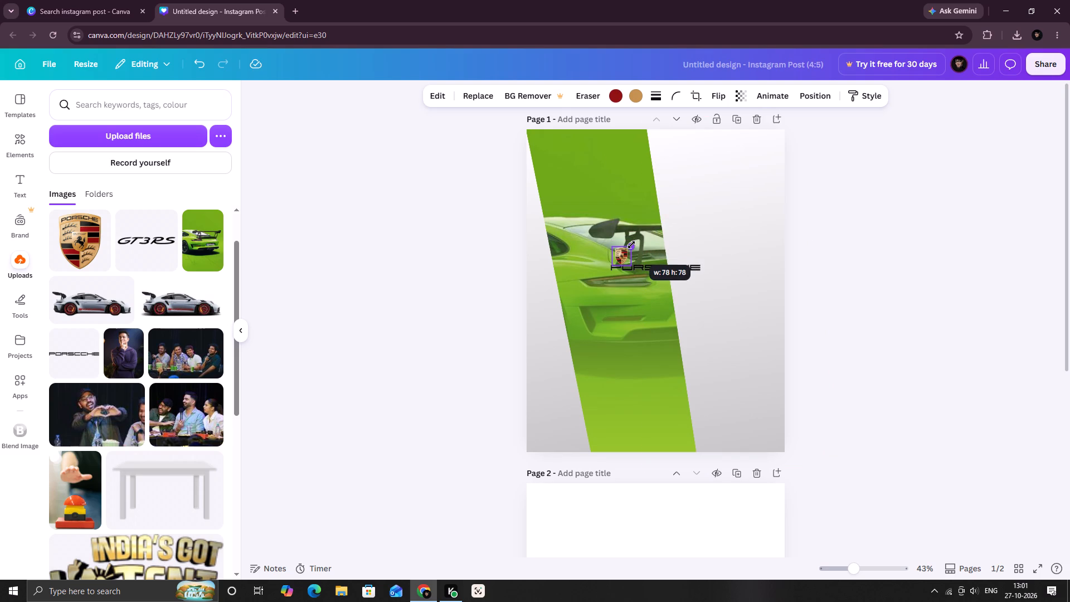
{"action": "left_click_drag", "start_coordinate": [631, 245], "coordinate": [636, 242]}
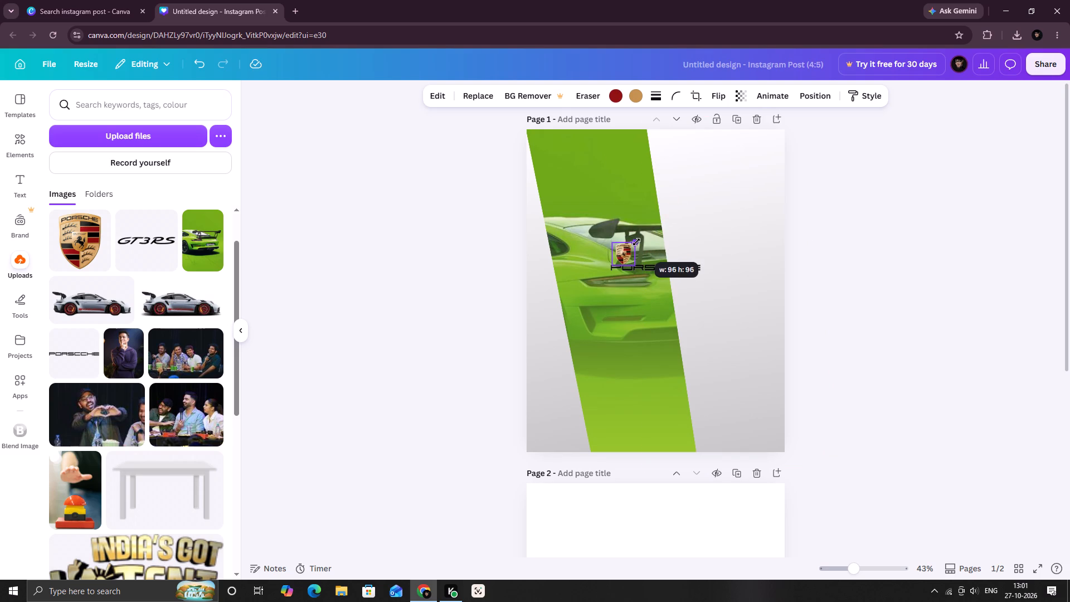
{"action": "left_click_drag", "start_coordinate": [636, 242], "coordinate": [633, 242]}
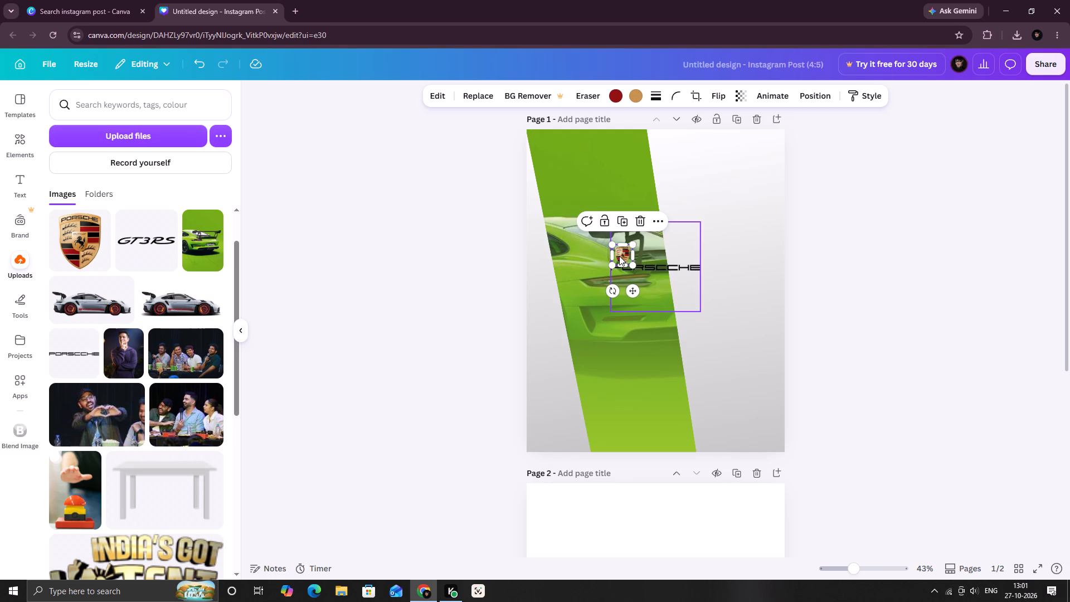
{"action": "left_click_drag", "start_coordinate": [619, 256], "coordinate": [661, 174]}
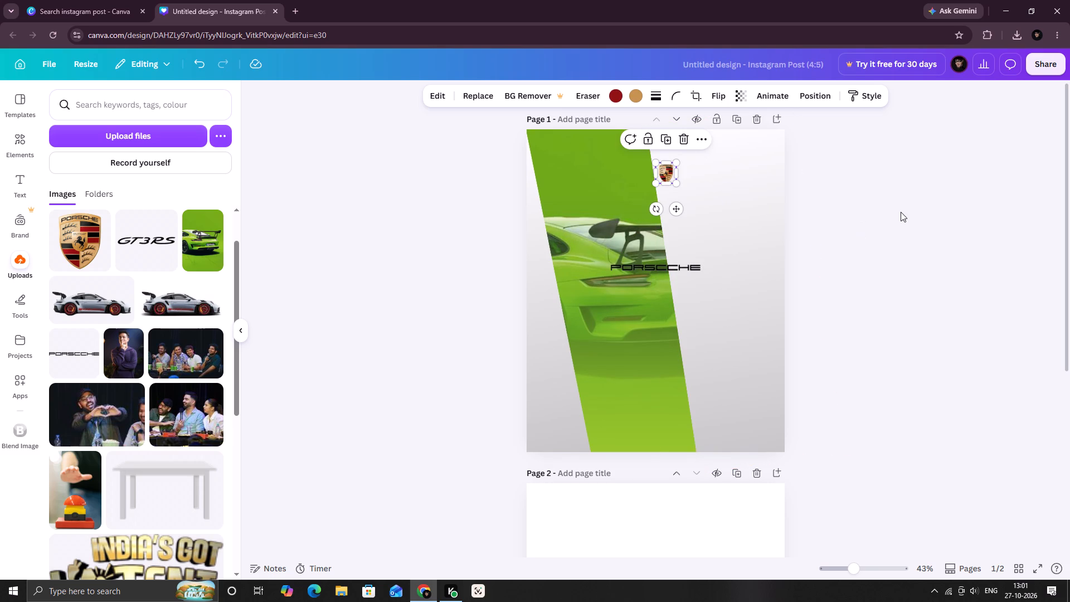
{"action": "left_click_drag", "start_coordinate": [669, 173], "coordinate": [664, 179]}
{"action": "left_click", "coordinate": [923, 222]}
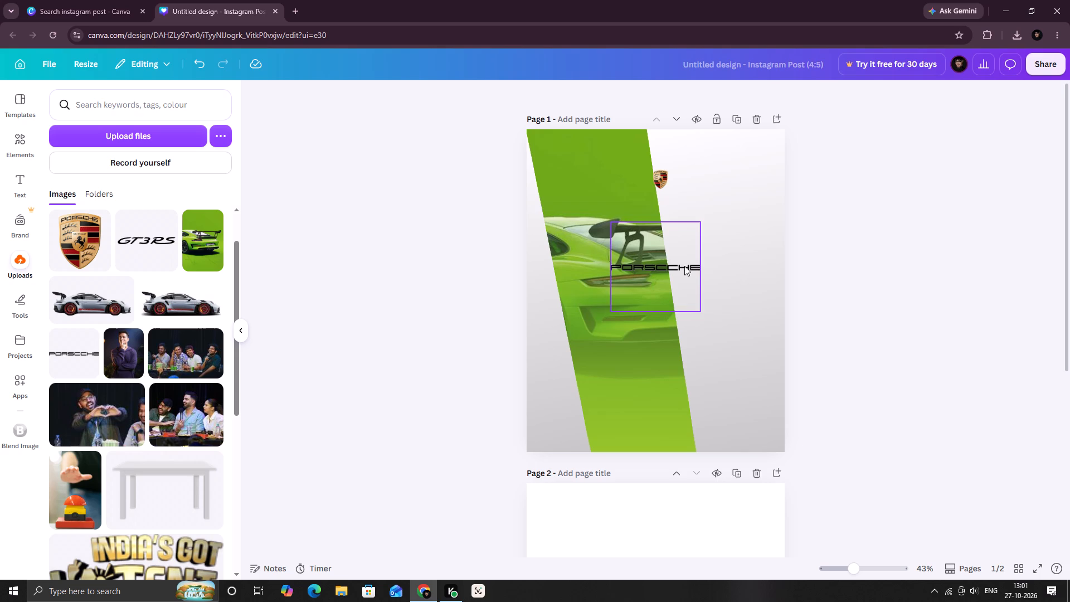
Move the PORSCCHE wordmark up, scale it down further and centre it directly beneath the small crest.
{"action": "left_click", "coordinate": [654, 263]}
{"action": "left_click_drag", "start_coordinate": [655, 263], "coordinate": [662, 188]}
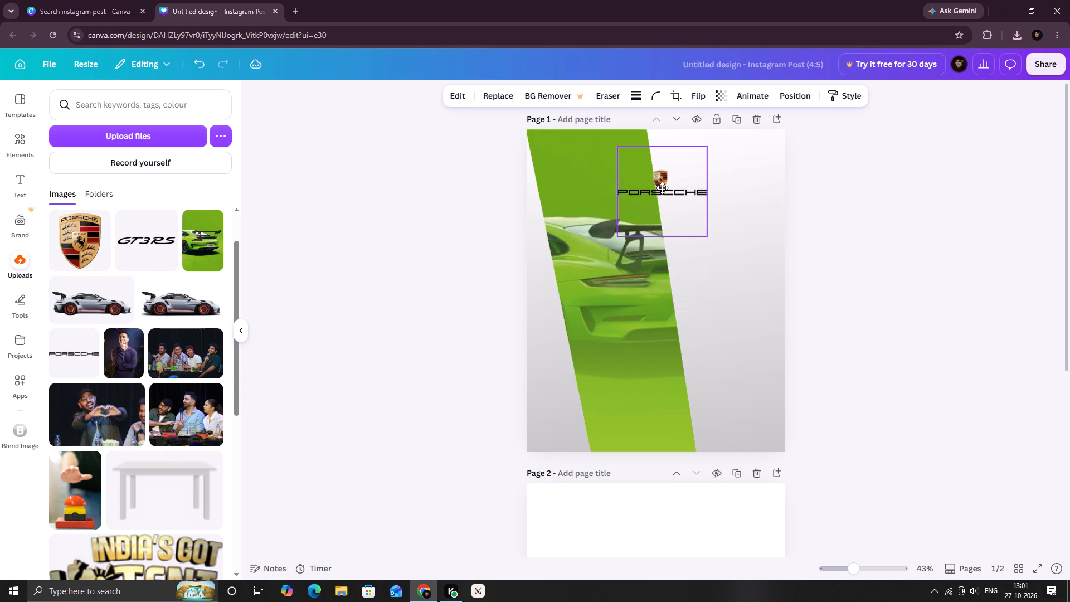
{"action": "left_click_drag", "start_coordinate": [662, 188], "coordinate": [665, 190]}
{"action": "left_click_drag", "start_coordinate": [618, 146], "coordinate": [628, 163]}
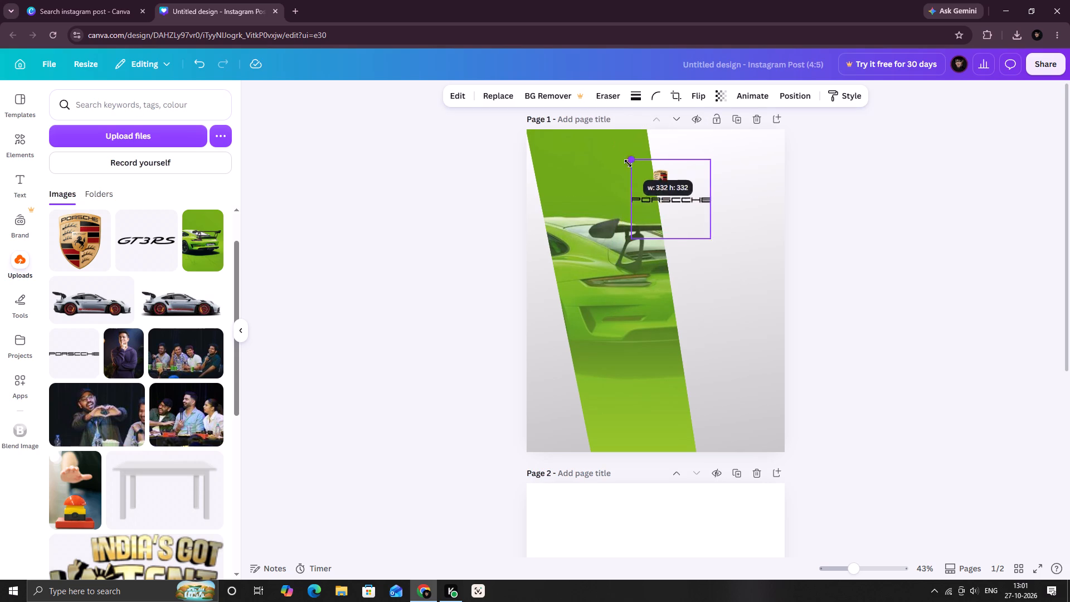
{"action": "left_click_drag", "start_coordinate": [628, 163], "coordinate": [638, 177]}
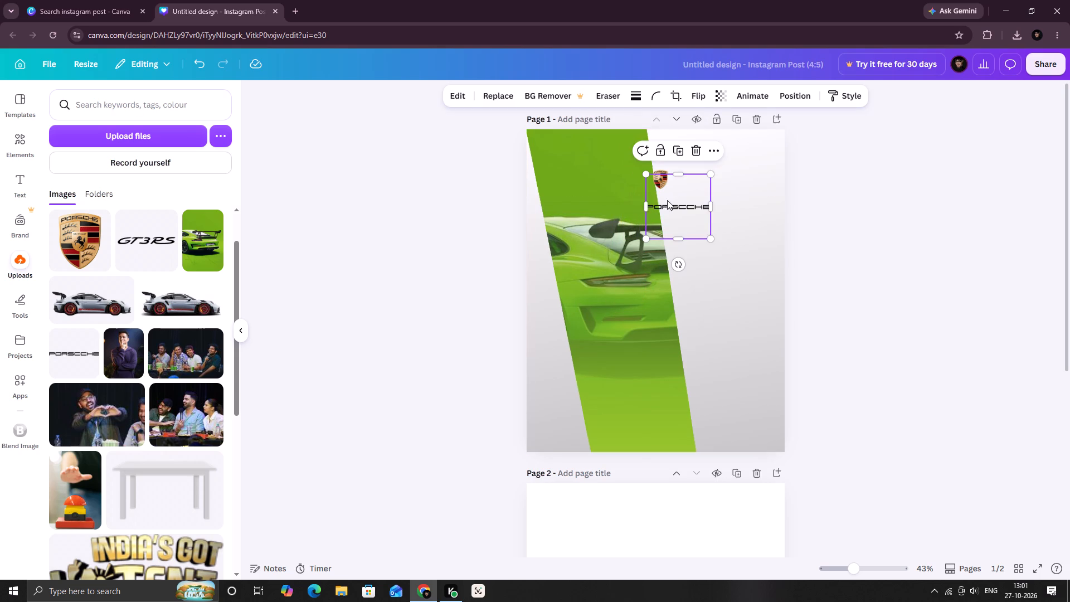
{"action": "left_click_drag", "start_coordinate": [676, 204], "coordinate": [660, 188]}
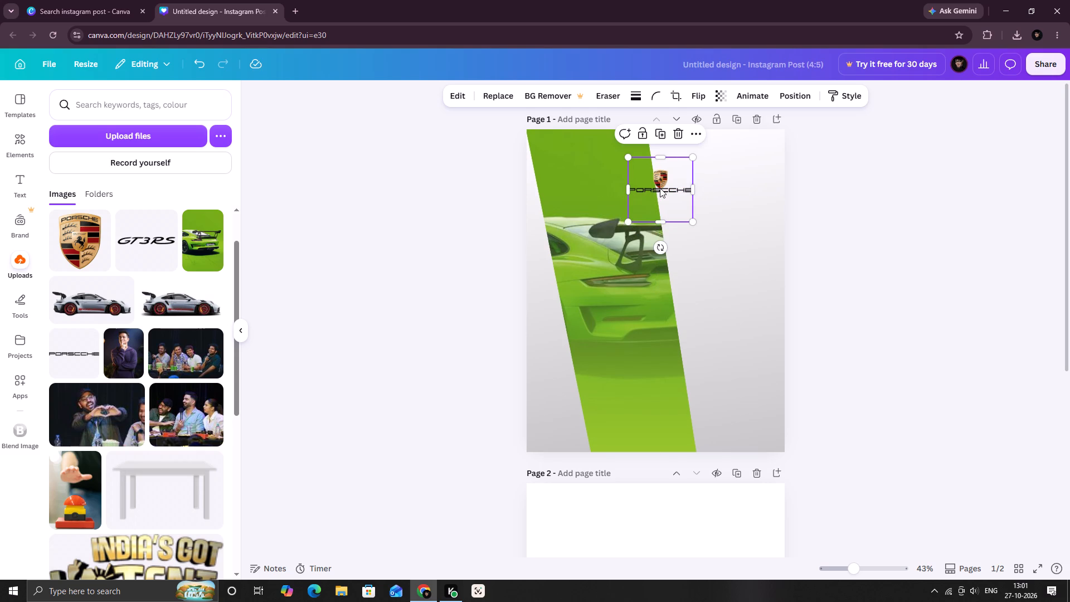
Nudge the PORSCCHE wordmark slightly lower beneath the small crest.
{"action": "left_click", "coordinate": [862, 196]}
{"action": "left_click", "coordinate": [665, 191]}
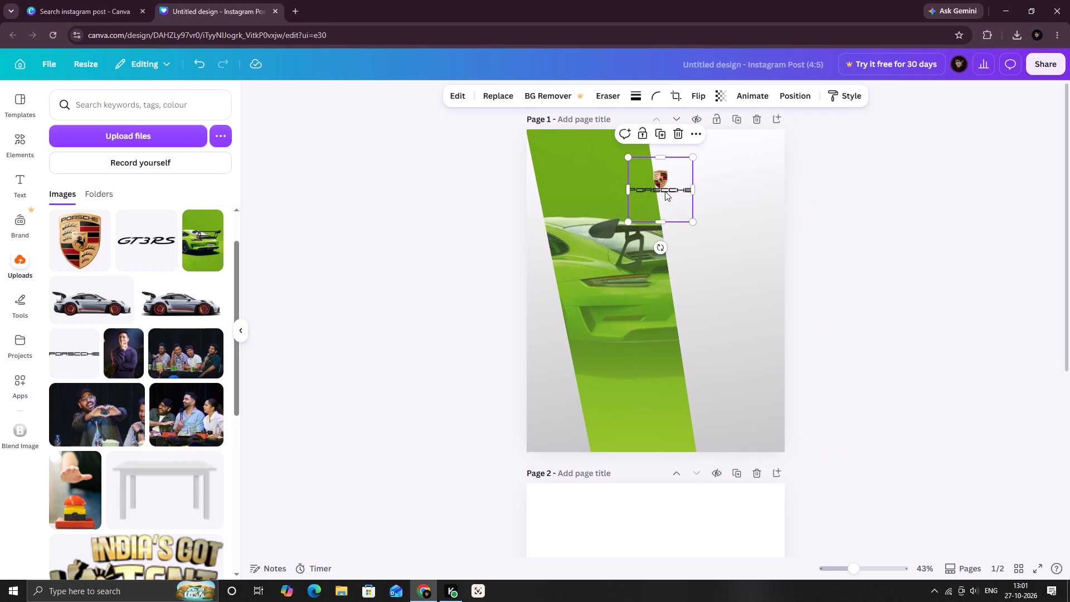
{"action": "left_click", "coordinate": [670, 186]}
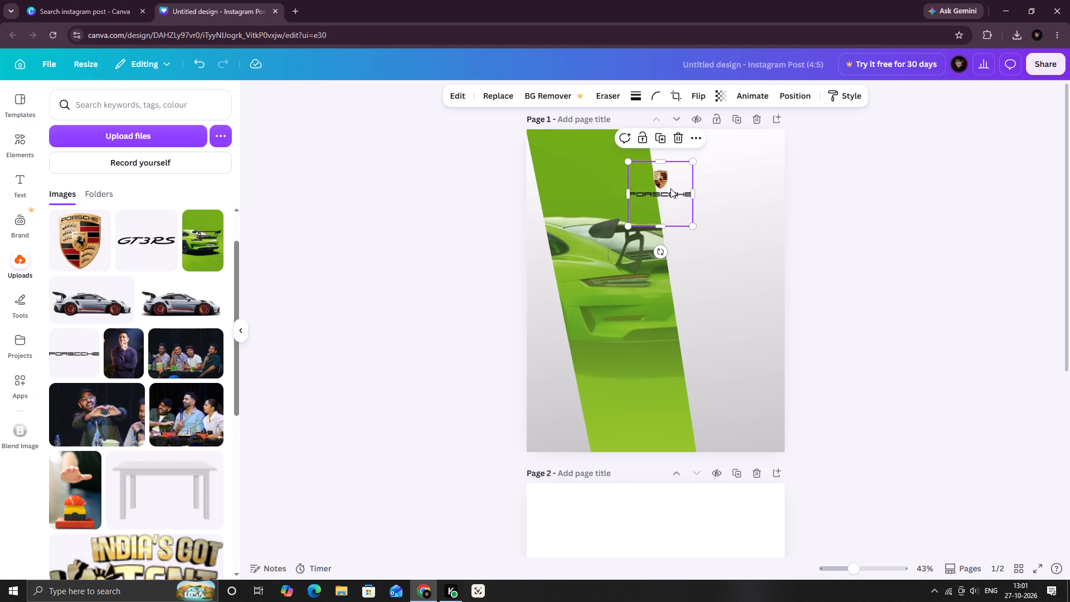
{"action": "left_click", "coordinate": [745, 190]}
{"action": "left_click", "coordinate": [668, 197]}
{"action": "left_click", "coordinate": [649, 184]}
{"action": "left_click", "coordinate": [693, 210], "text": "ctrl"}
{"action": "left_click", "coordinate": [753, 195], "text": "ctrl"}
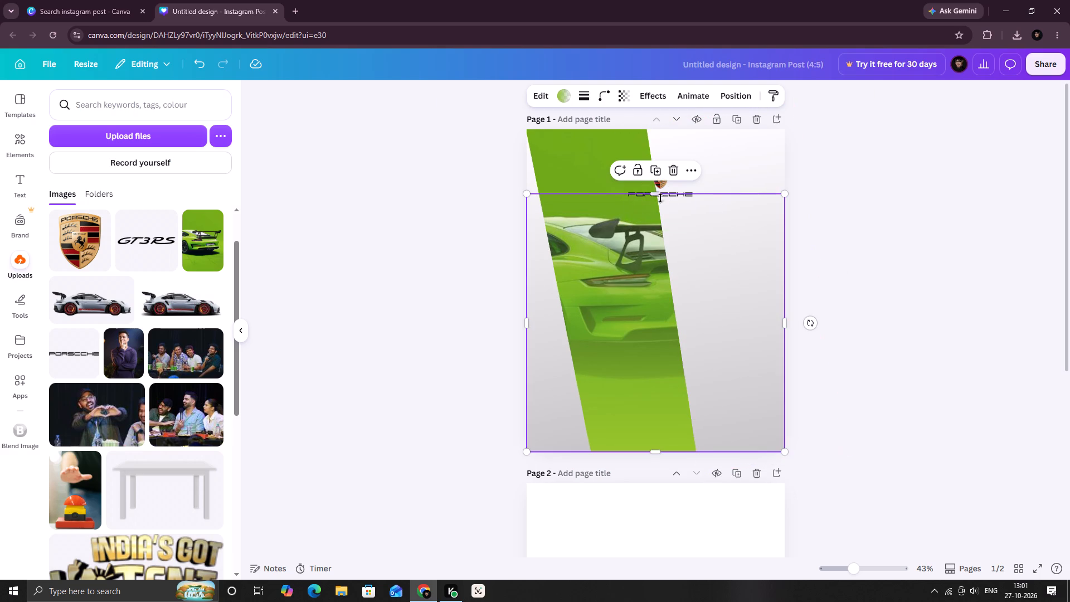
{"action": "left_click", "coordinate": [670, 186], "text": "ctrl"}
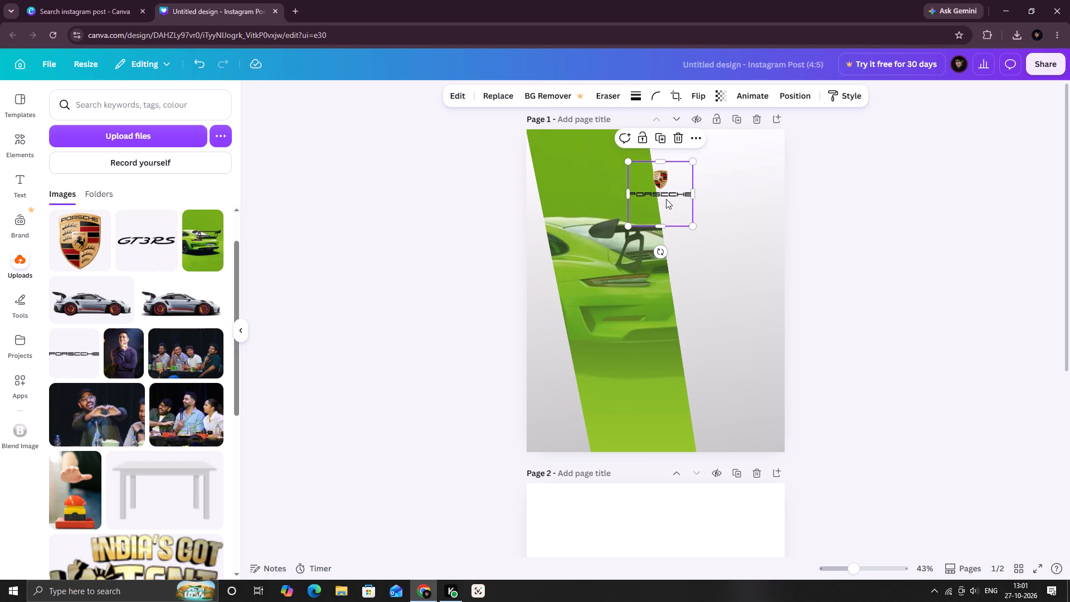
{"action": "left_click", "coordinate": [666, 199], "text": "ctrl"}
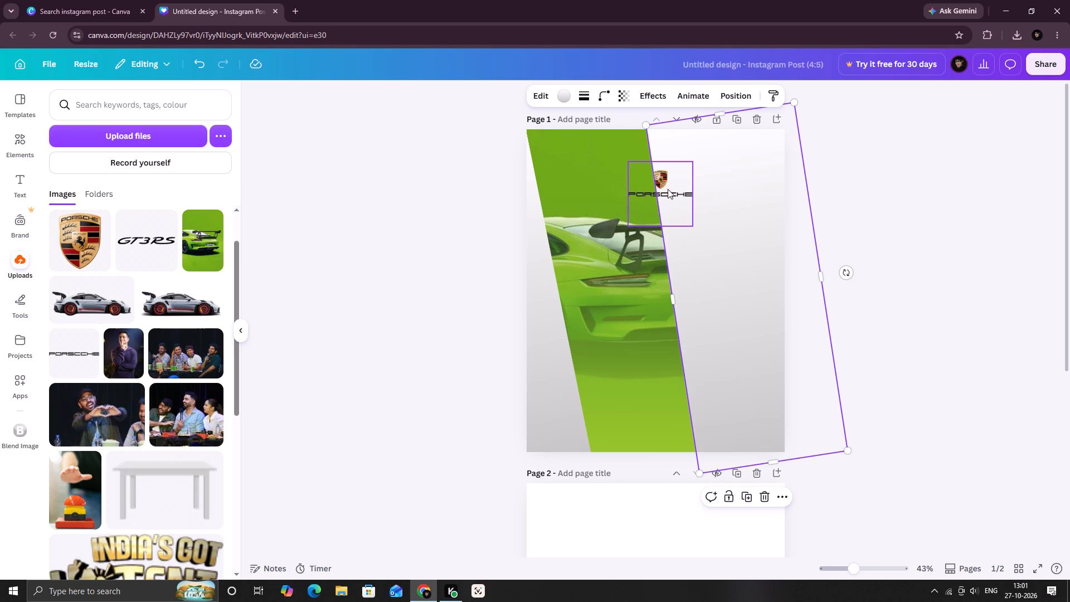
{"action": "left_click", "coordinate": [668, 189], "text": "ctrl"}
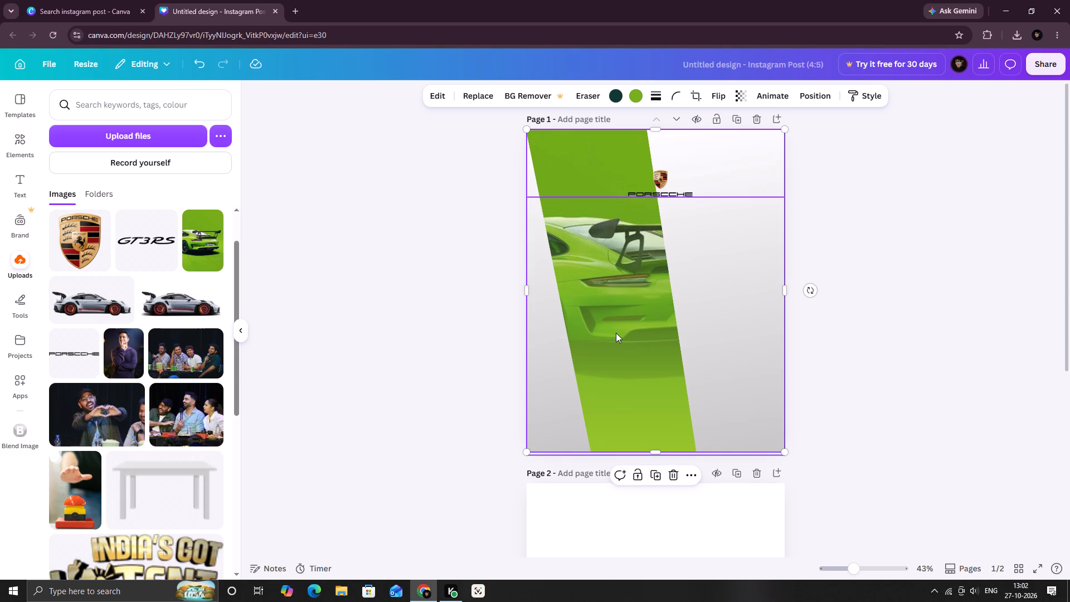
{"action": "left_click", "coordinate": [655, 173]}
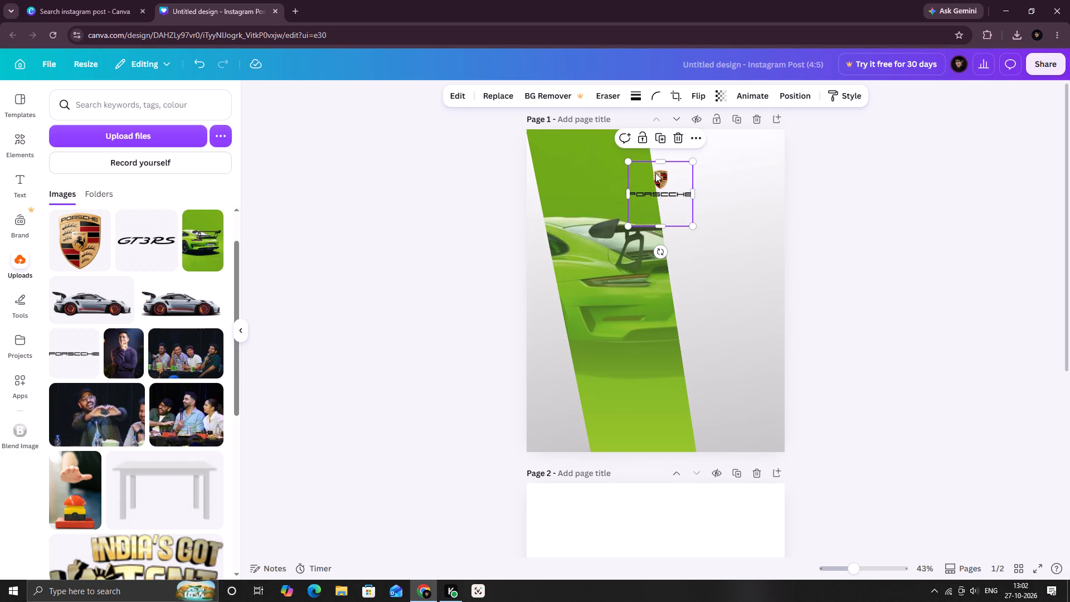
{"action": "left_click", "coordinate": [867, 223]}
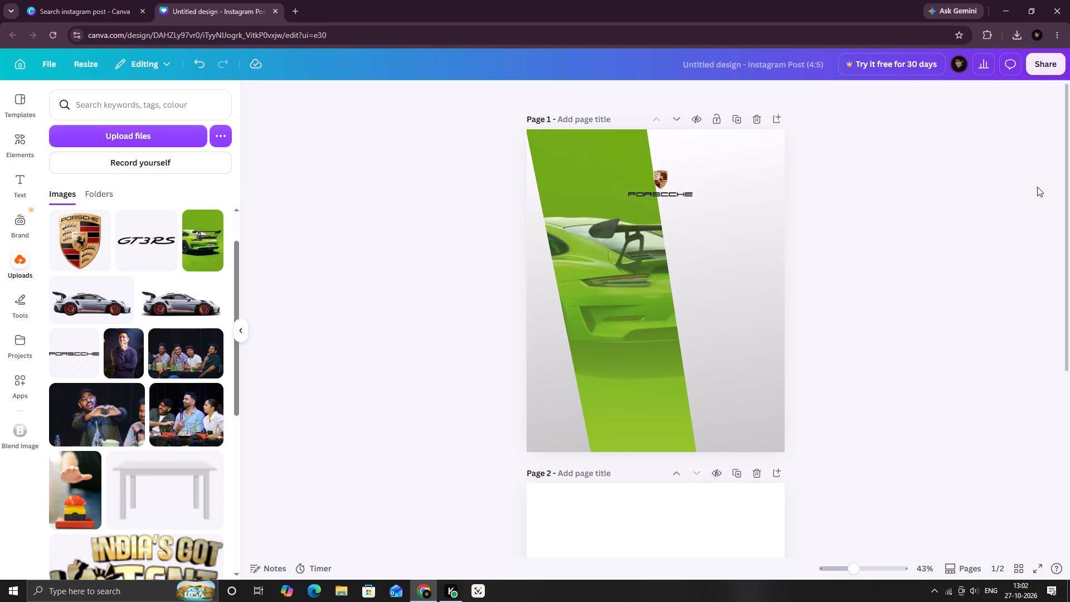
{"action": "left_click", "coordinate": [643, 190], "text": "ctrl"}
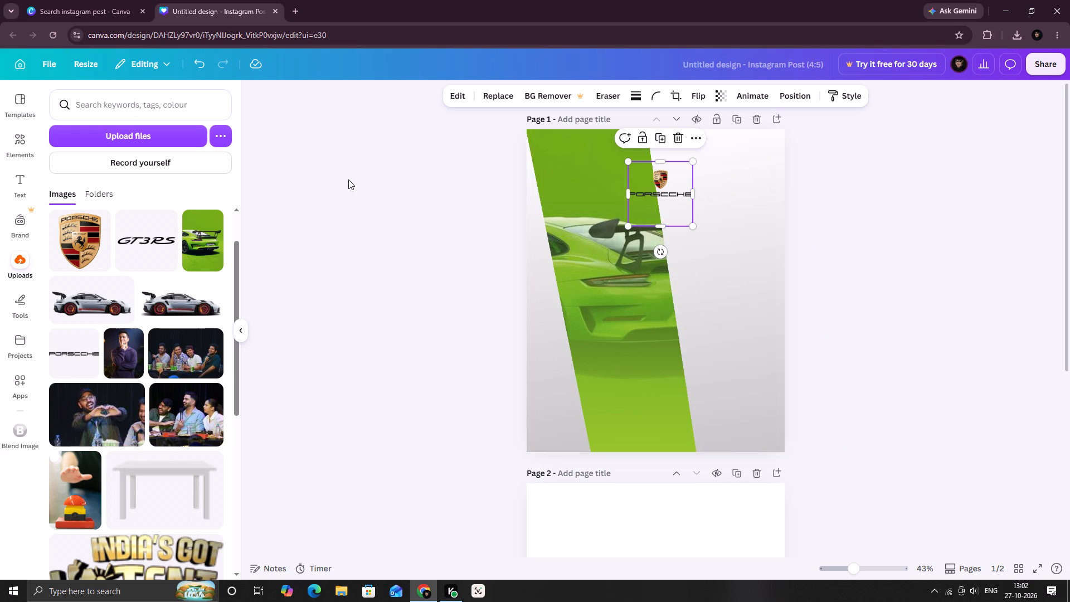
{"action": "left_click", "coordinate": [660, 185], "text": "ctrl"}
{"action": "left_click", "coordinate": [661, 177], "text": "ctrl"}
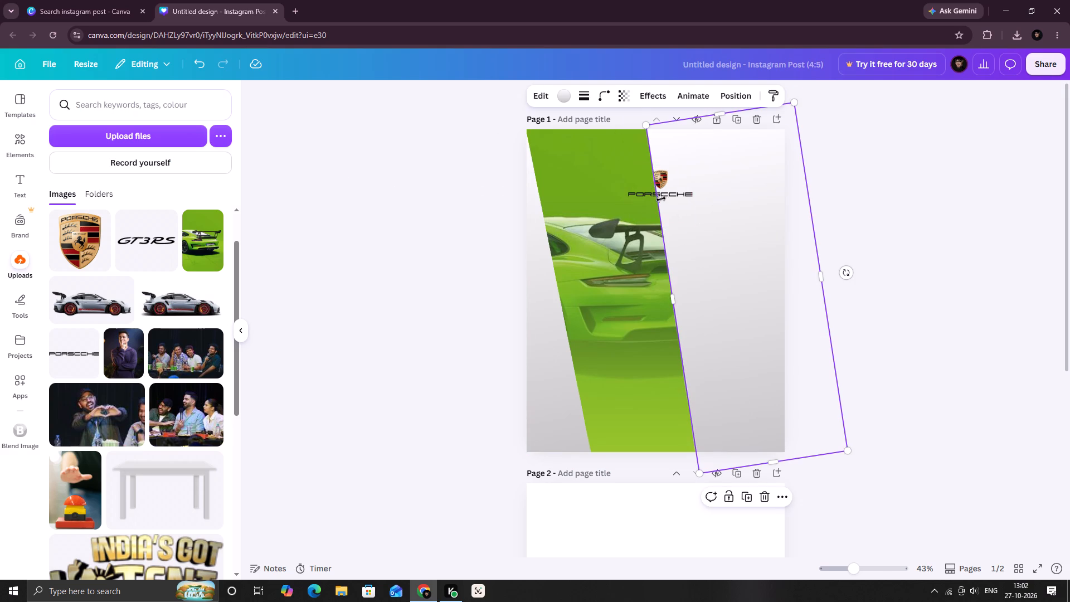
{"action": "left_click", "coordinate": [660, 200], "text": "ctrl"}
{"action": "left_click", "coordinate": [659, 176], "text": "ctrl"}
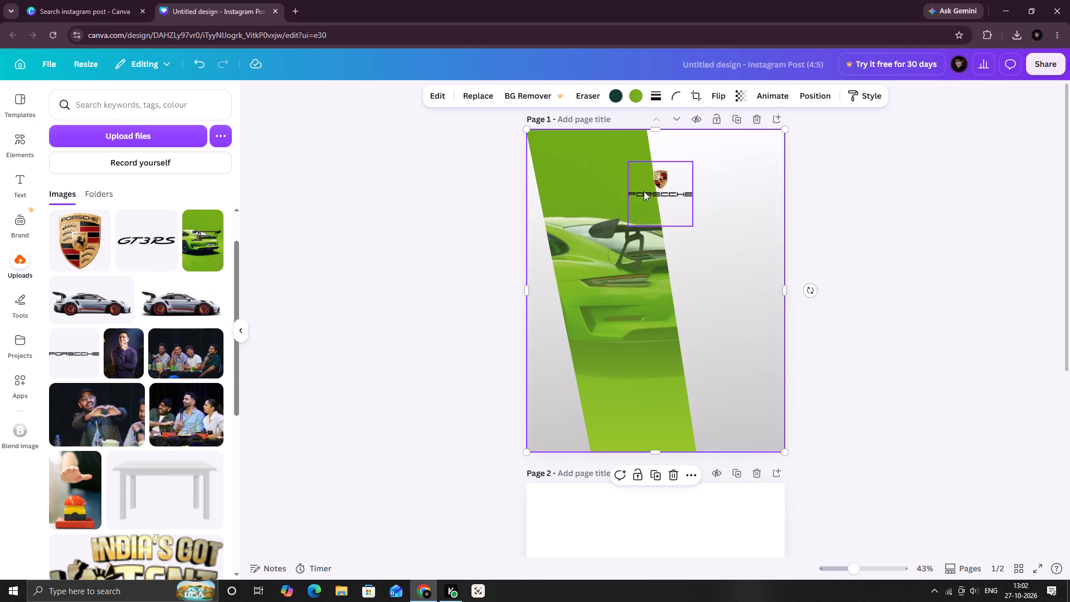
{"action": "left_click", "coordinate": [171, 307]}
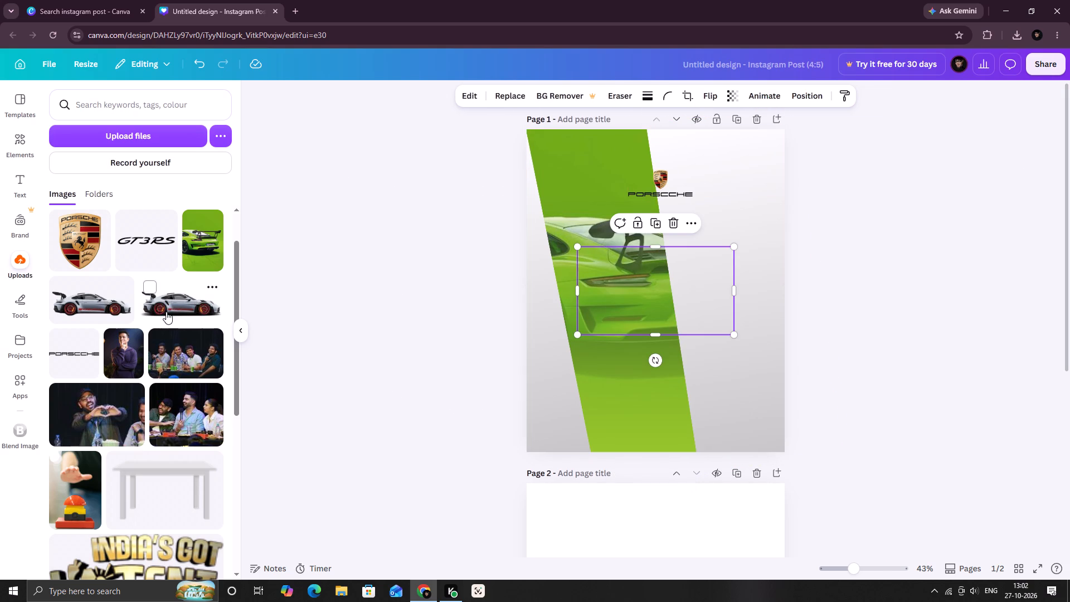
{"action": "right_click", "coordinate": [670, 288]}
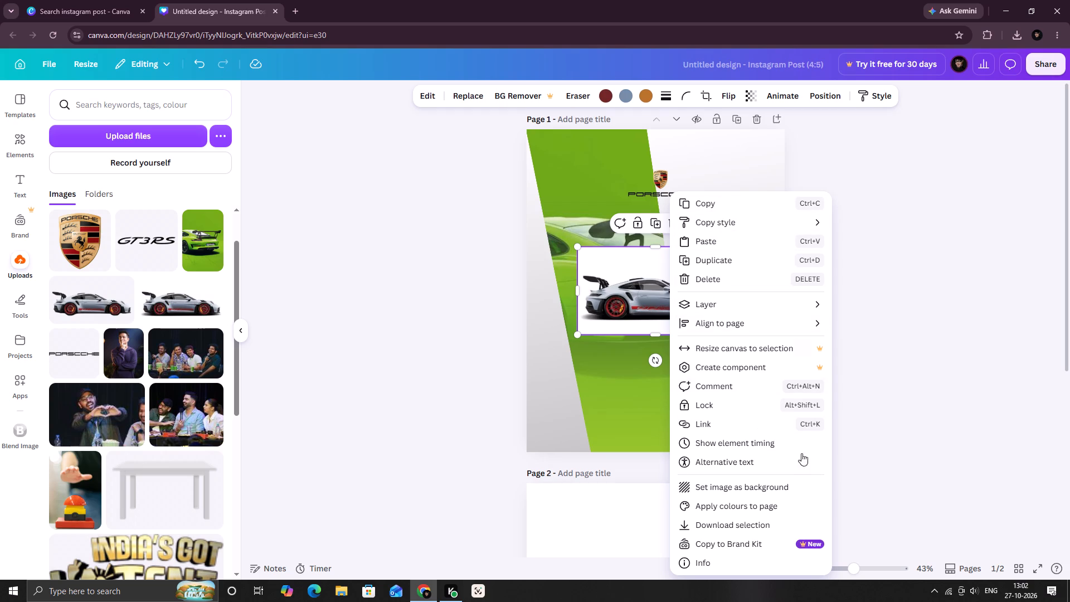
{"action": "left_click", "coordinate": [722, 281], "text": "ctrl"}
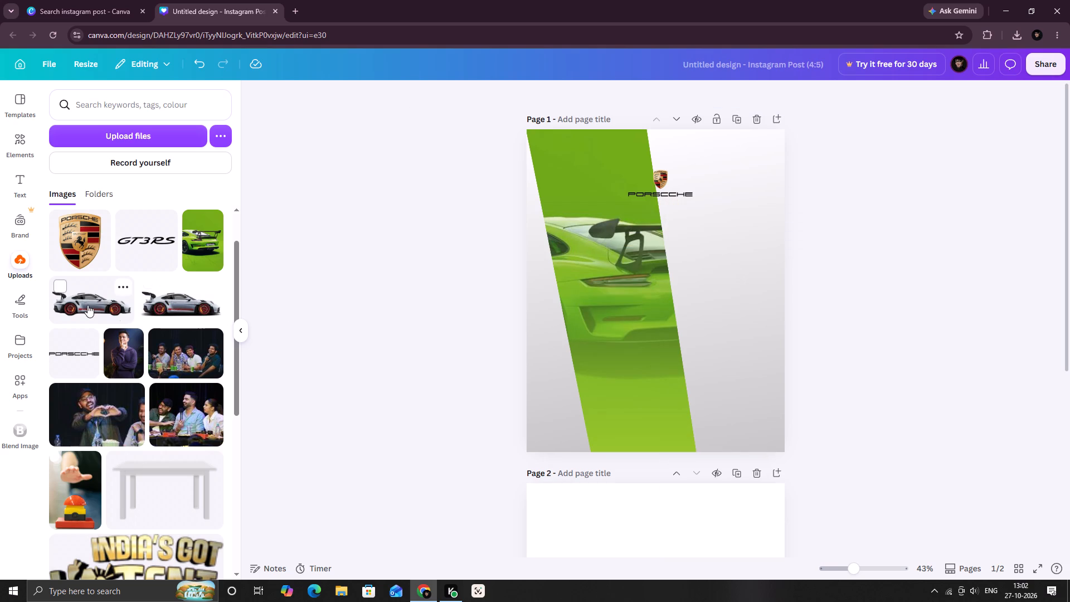
Add the uploaded silver Porsche side view with transparent background to page 1, enlarge it slightly and place it in the lower half.
{"action": "left_click", "coordinate": [87, 305]}
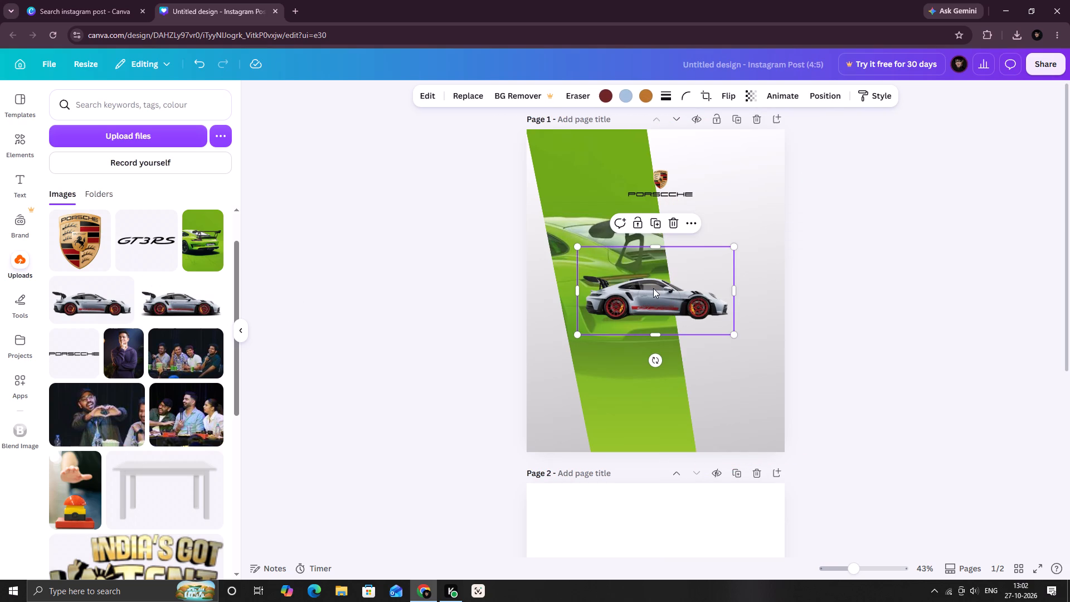
{"action": "left_click_drag", "start_coordinate": [653, 288], "coordinate": [641, 344]}
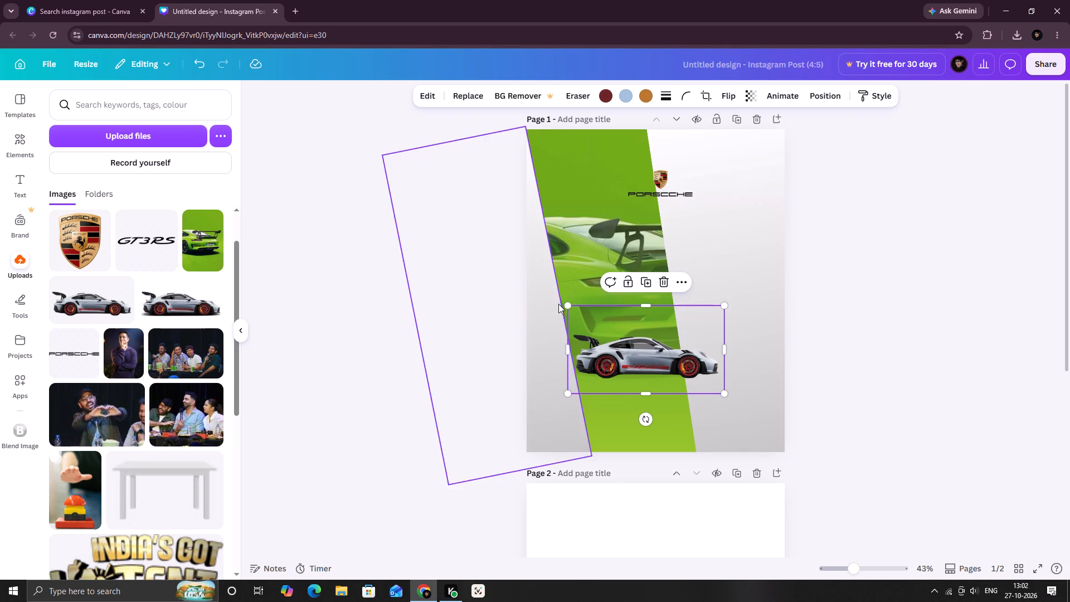
{"action": "left_click_drag", "start_coordinate": [564, 304], "coordinate": [556, 281], "text": "ctrl"}
{"action": "left_click_drag", "start_coordinate": [654, 335], "coordinate": [654, 321]}
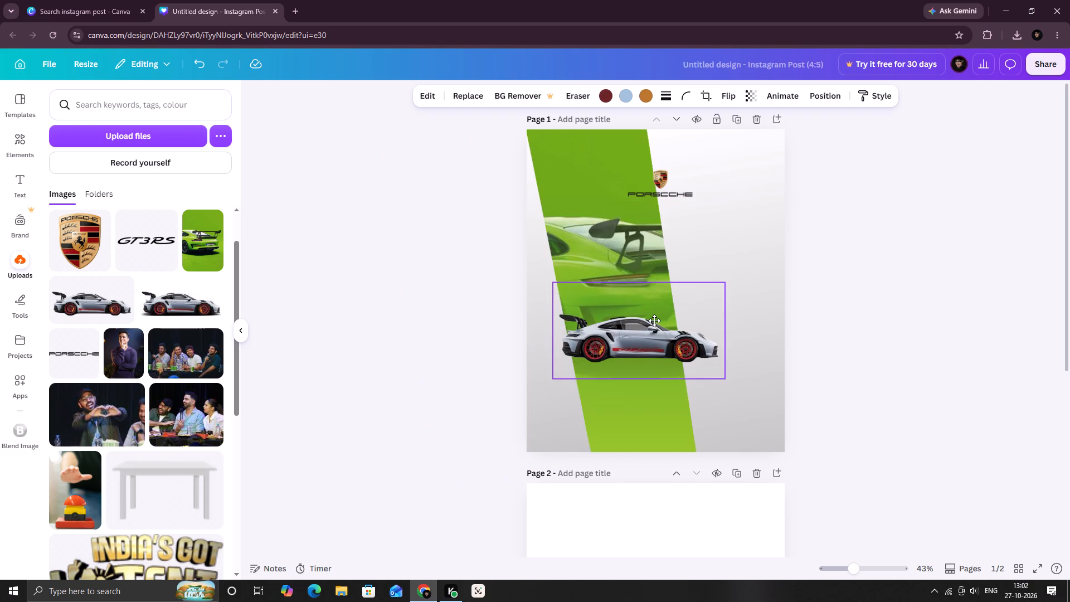
{"action": "left_click_drag", "start_coordinate": [654, 321], "coordinate": [652, 309]}
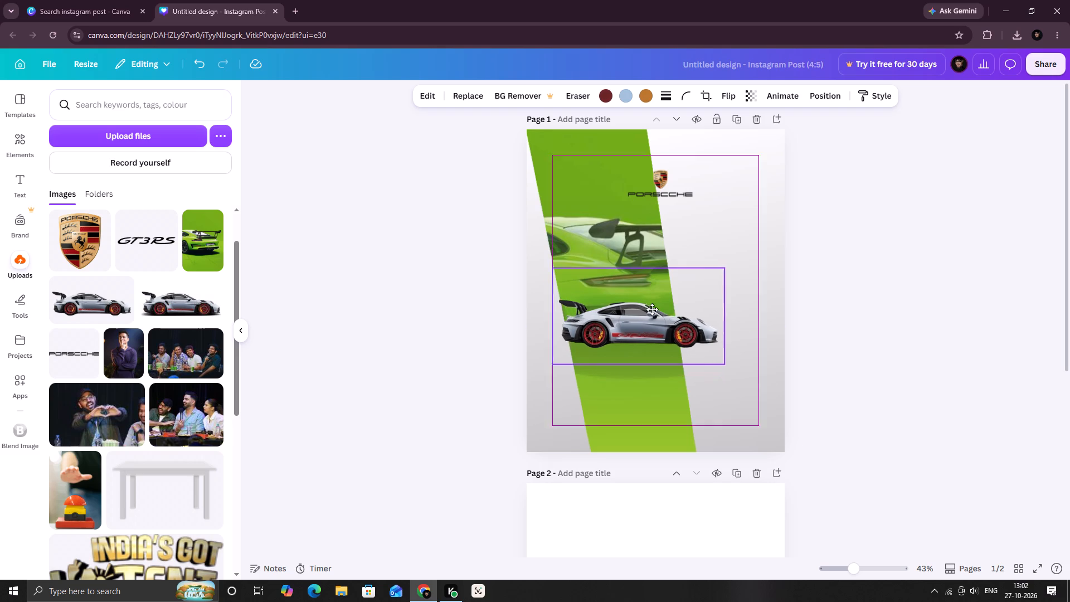
{"action": "left_click_drag", "start_coordinate": [652, 309], "coordinate": [656, 329]}
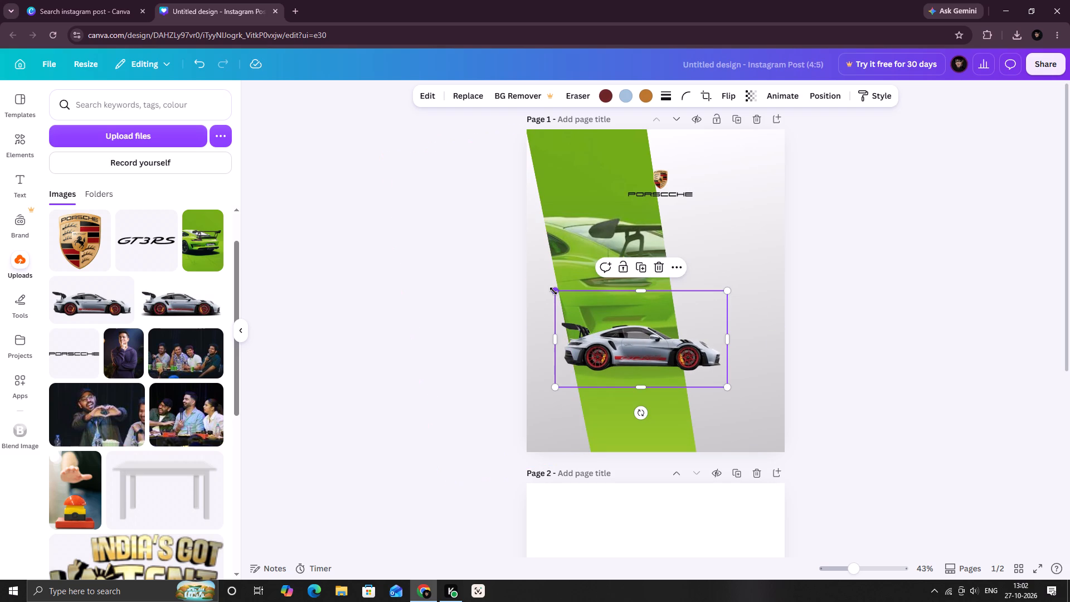
Enlarge the silver car to nearly the full page width and centre it horizontally across the green photo and grey bands.
{"action": "left_click", "coordinate": [553, 291], "text": "ctrl"}
{"action": "left_click_drag", "start_coordinate": [553, 291], "coordinate": [536, 266], "text": "ctrl"}
{"action": "left_click_drag", "start_coordinate": [655, 329], "coordinate": [667, 331]}
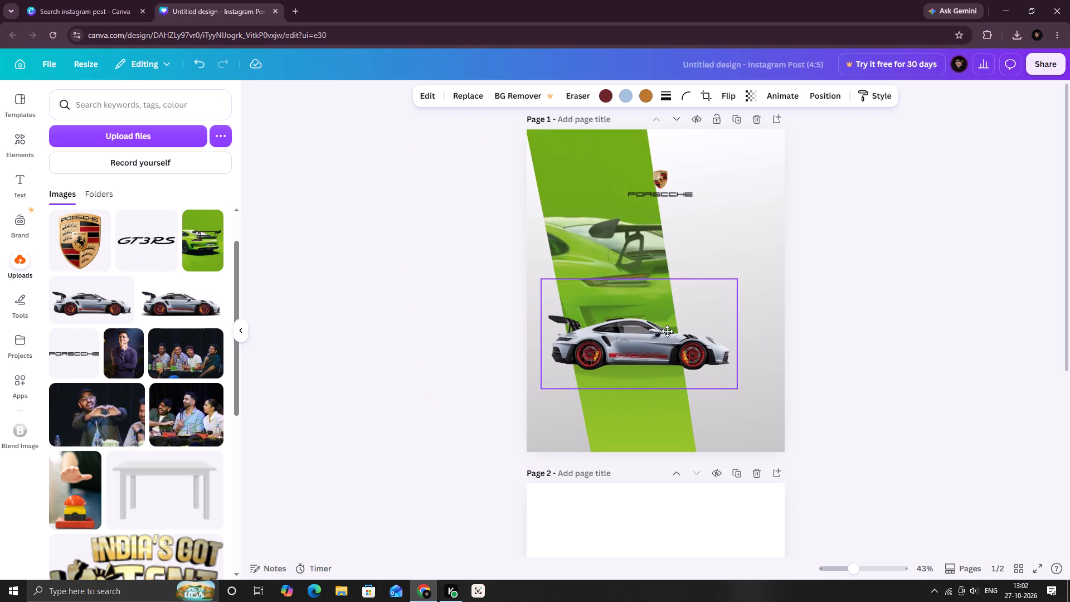
{"action": "left_click_drag", "start_coordinate": [667, 331], "coordinate": [669, 332]}
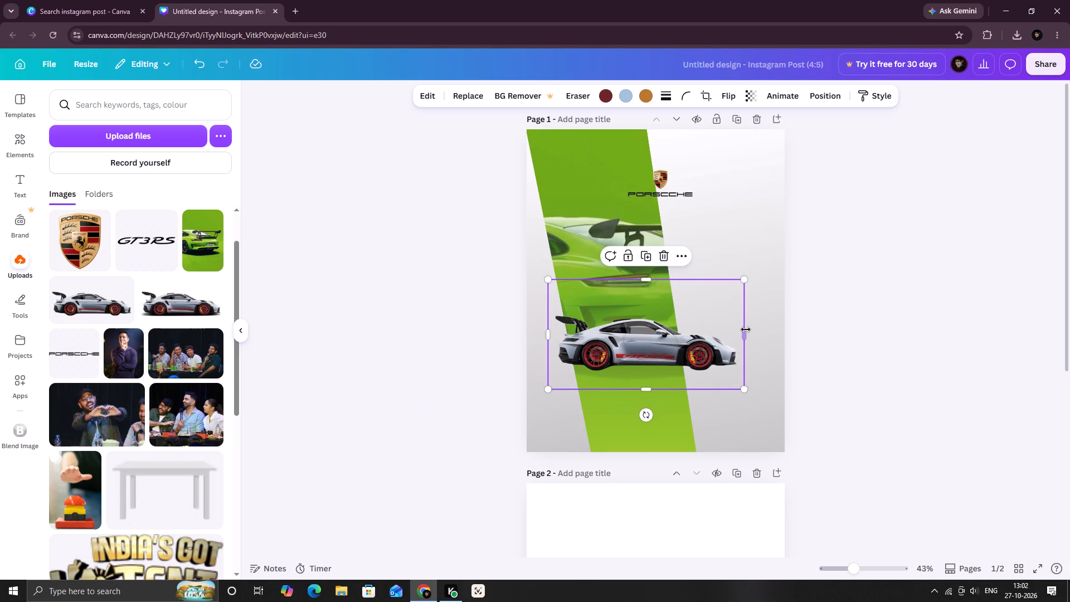
{"action": "left_click_drag", "start_coordinate": [745, 337], "coordinate": [762, 339], "text": "ctrl"}
{"action": "left_click_drag", "start_coordinate": [673, 355], "coordinate": [665, 353], "text": "ctrl"}
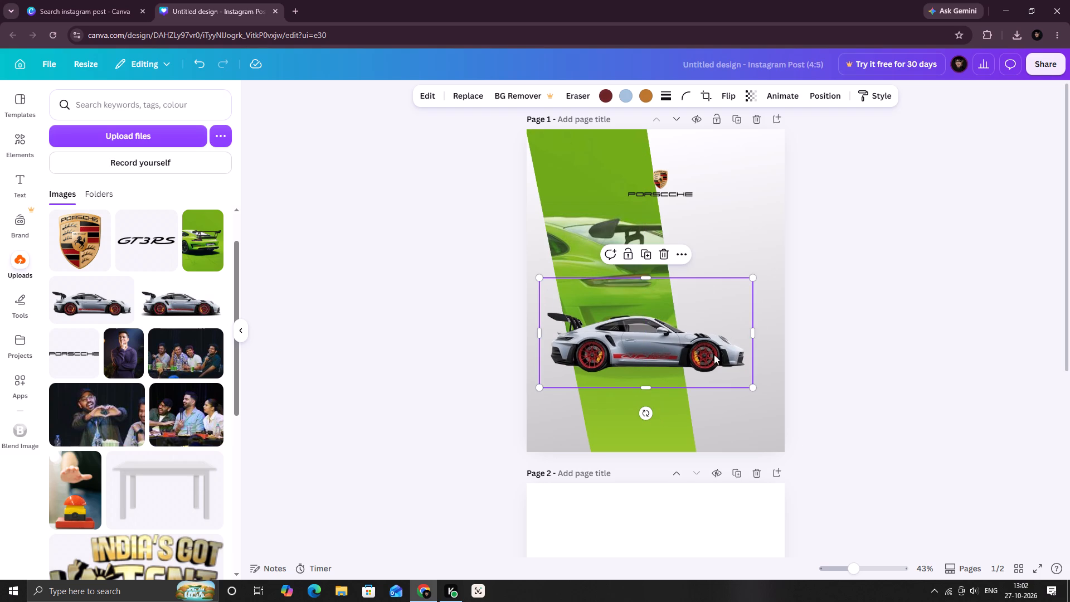
{"action": "left_click_drag", "start_coordinate": [756, 334], "coordinate": [774, 338], "text": "ctrl"}
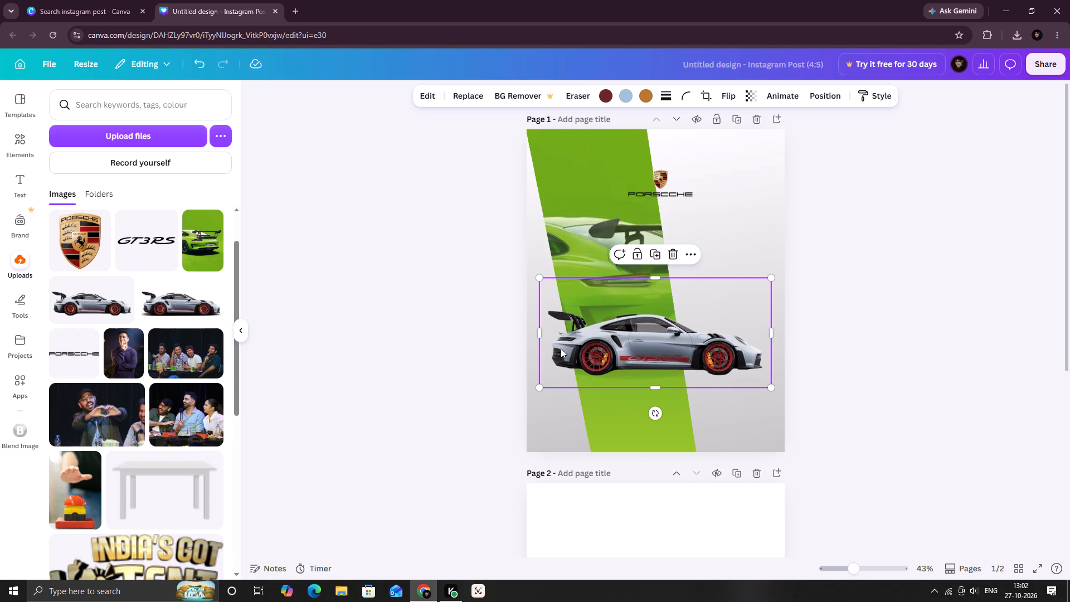
{"action": "left_click_drag", "start_coordinate": [538, 333], "coordinate": [524, 330], "text": "ctrl"}
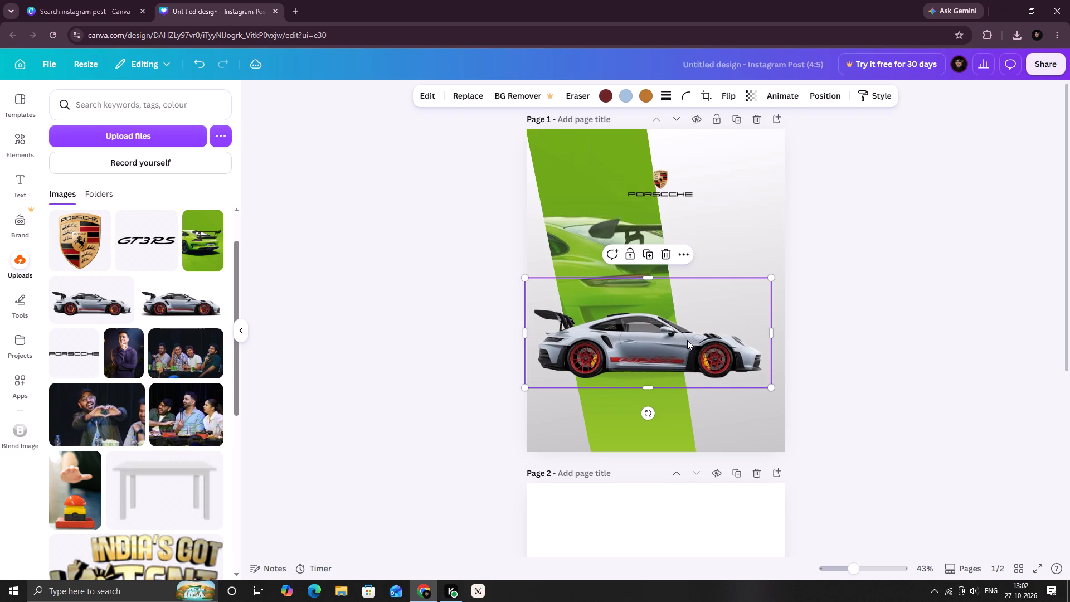
{"action": "left_click_drag", "start_coordinate": [672, 333], "coordinate": [678, 328]}
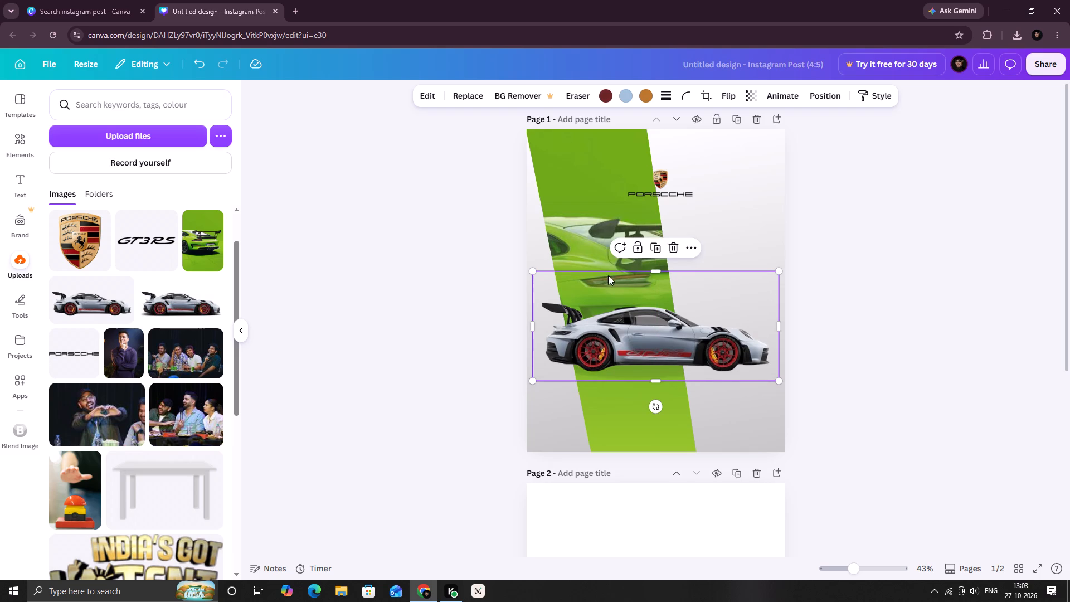
{"action": "left_click", "coordinate": [651, 335]}
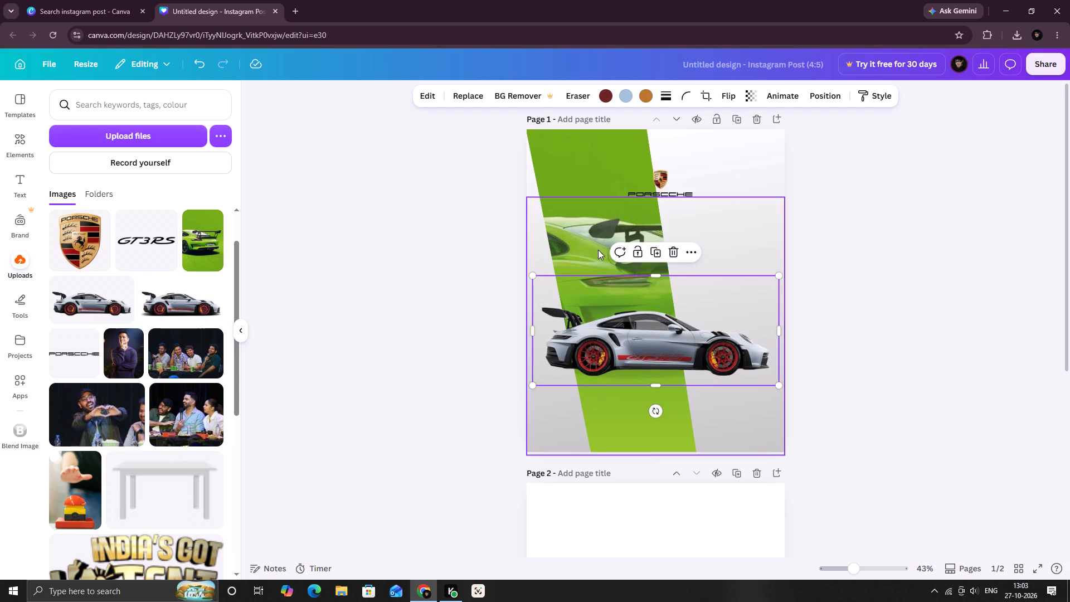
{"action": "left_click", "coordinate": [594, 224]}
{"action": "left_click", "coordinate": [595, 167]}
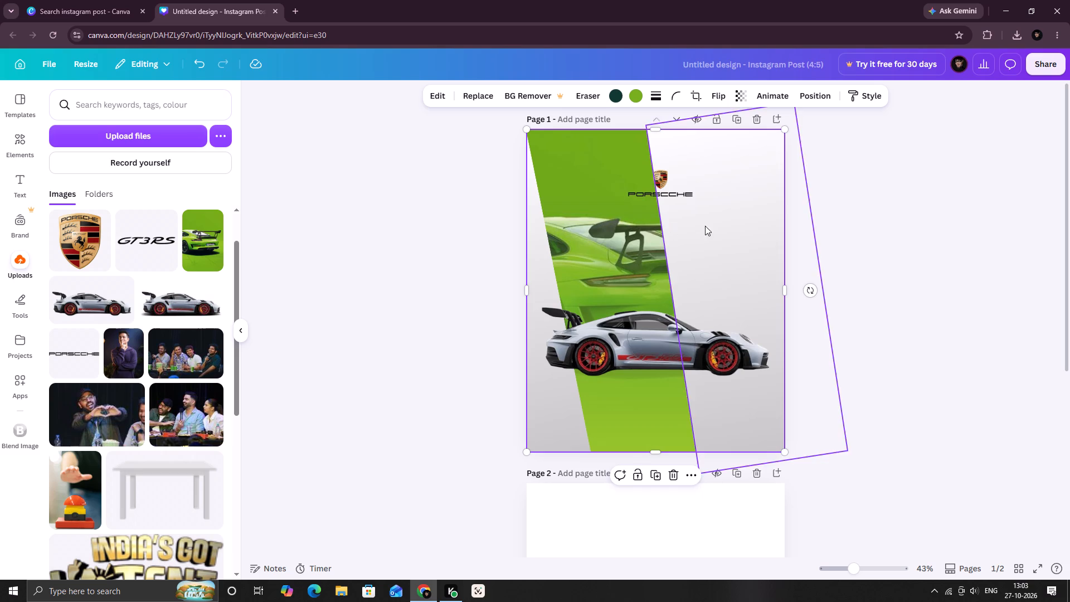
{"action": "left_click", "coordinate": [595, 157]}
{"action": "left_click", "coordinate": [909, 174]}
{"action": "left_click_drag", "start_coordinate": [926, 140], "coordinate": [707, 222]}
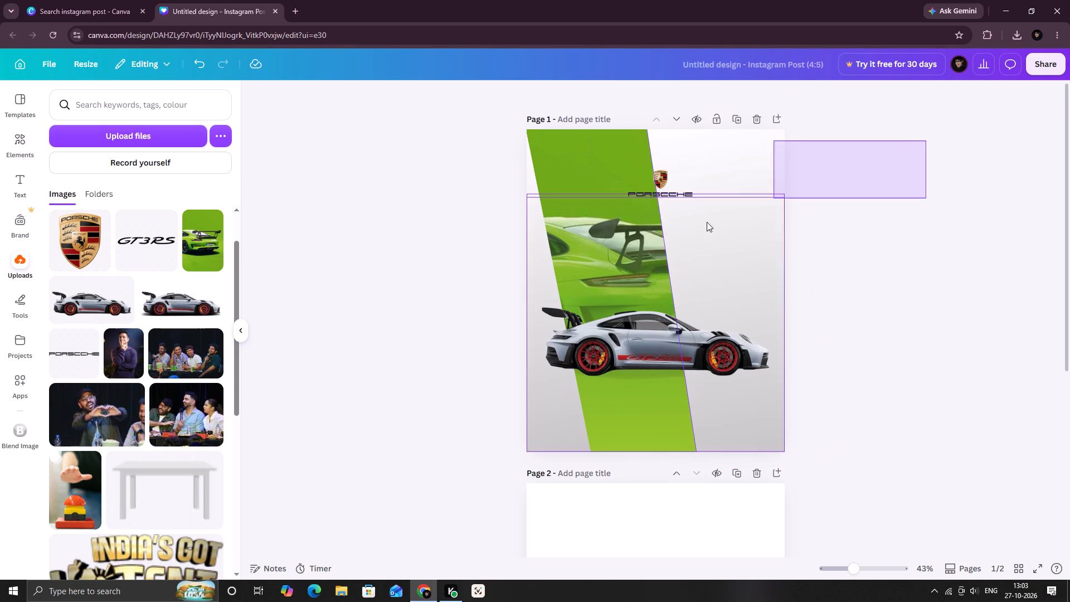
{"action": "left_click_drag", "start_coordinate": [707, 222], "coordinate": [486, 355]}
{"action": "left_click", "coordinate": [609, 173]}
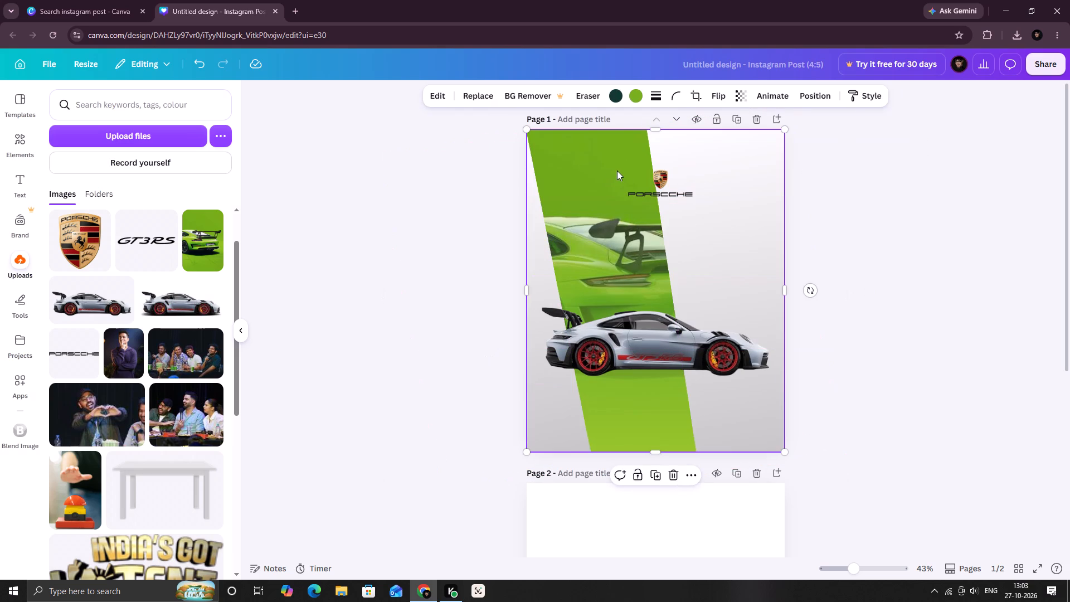
Move the green car photo up so its rear wing and lights sit higher above the silver car.
{"action": "left_click_drag", "start_coordinate": [617, 171], "coordinate": [614, 150]}
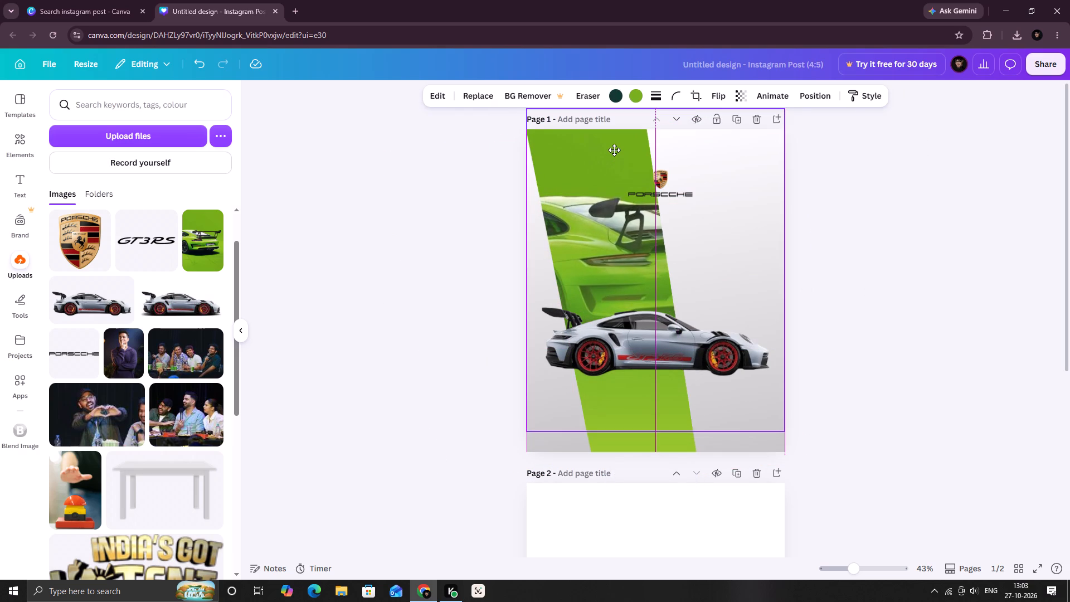
{"action": "left_click_drag", "start_coordinate": [614, 150], "coordinate": [614, 149]}
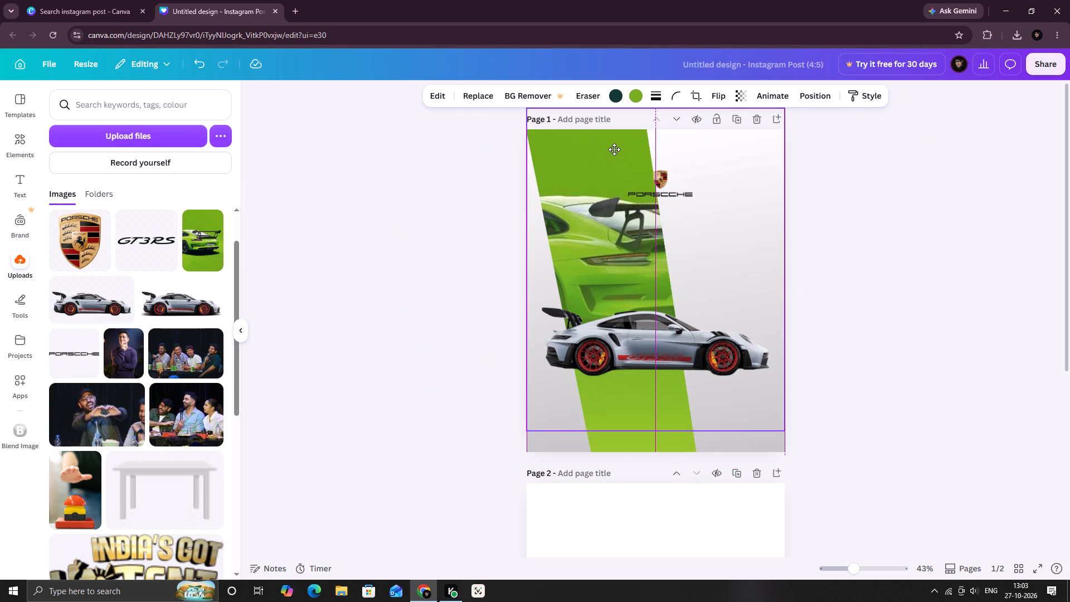
{"action": "left_click_drag", "start_coordinate": [614, 149], "coordinate": [614, 149]}
{"action": "left_click", "coordinate": [906, 249]}
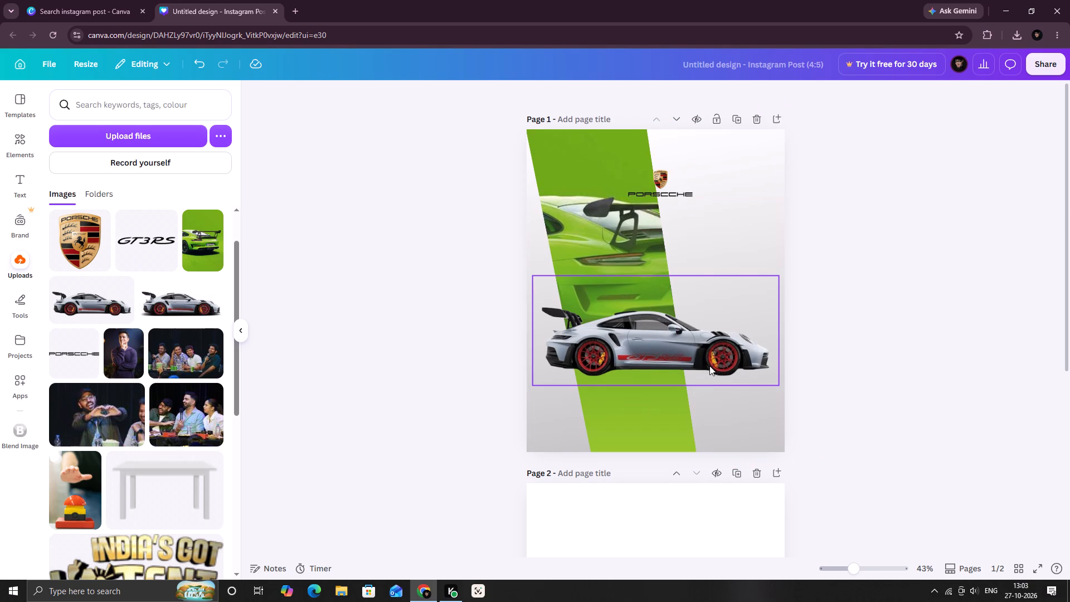
Add the uploaded GT3RS logo to page 1 and delete the extra copy, leaving one.
{"action": "left_click", "coordinate": [153, 237]}
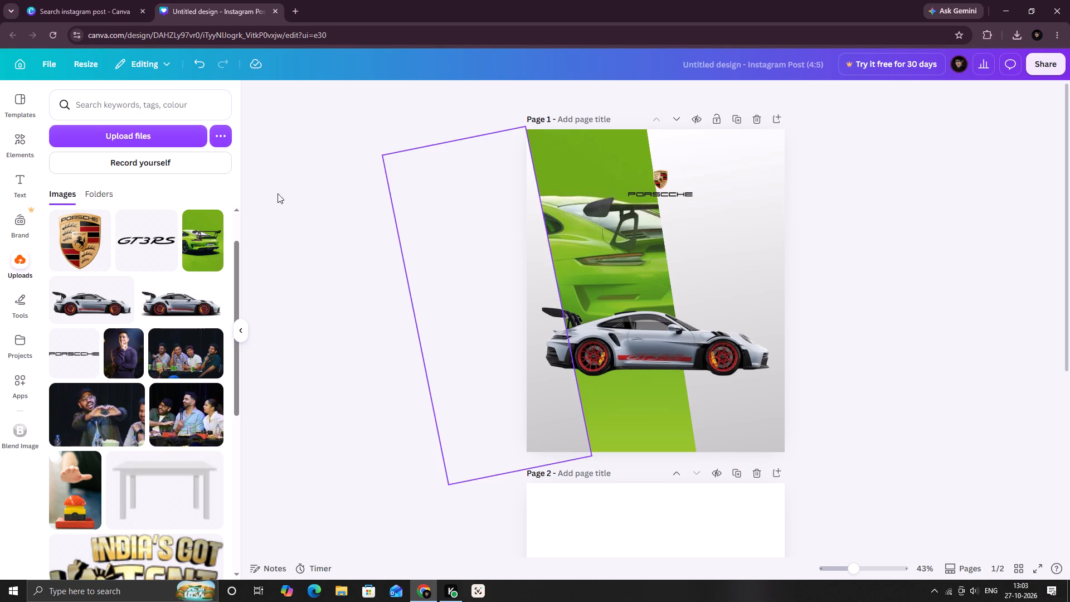
{"action": "double_click", "coordinate": [163, 250]}
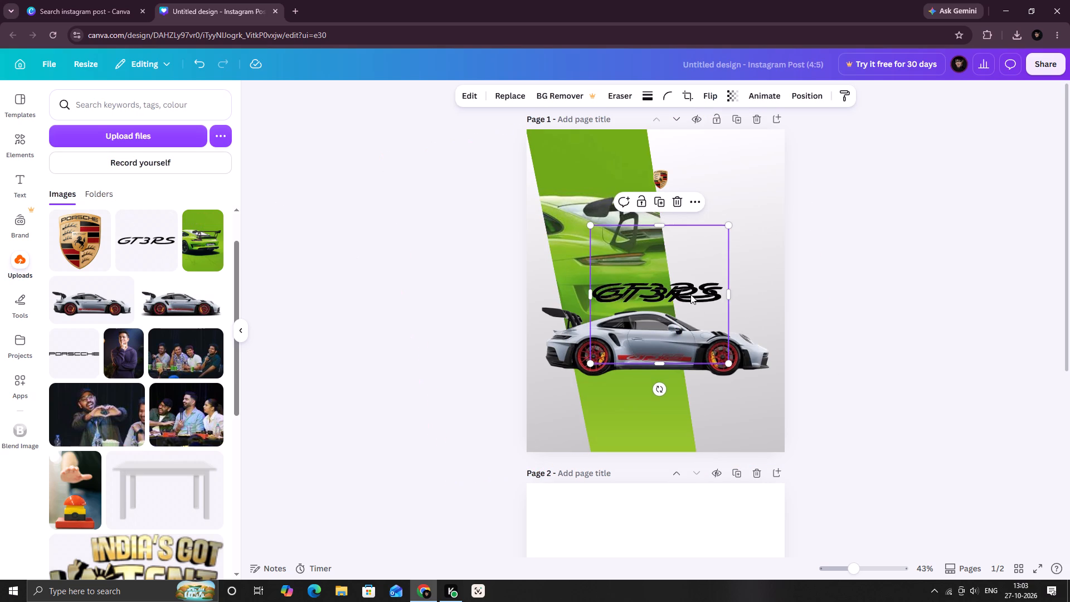
{"action": "left_click", "coordinate": [673, 207]}
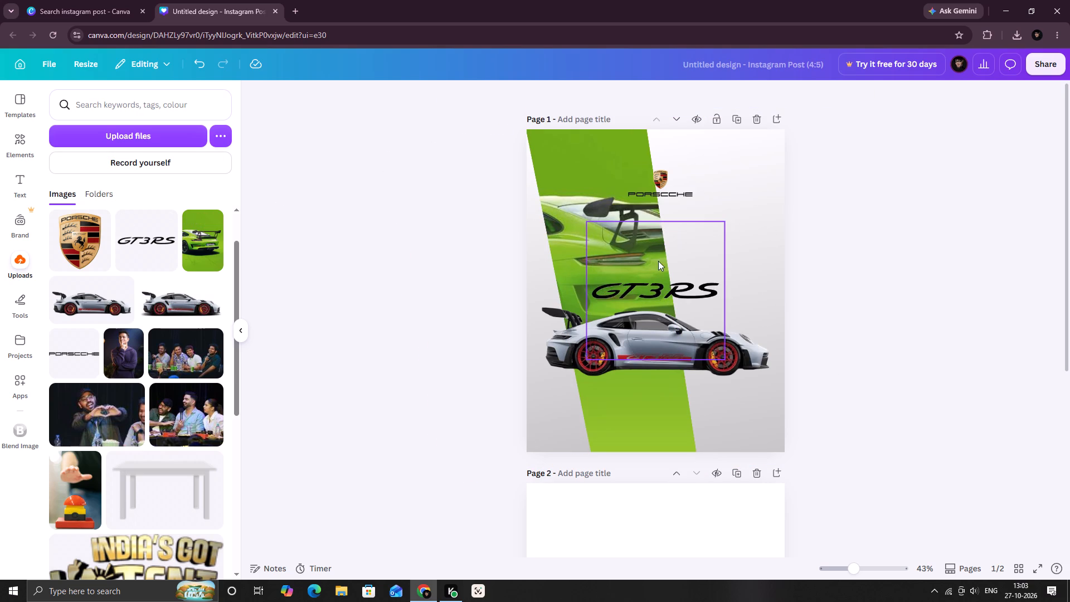
Scale down the GT3RS logo and place it on the right grey band, just above the silver car's windscreen and bonnet.
{"action": "left_click_drag", "start_coordinate": [663, 285], "coordinate": [664, 286]}
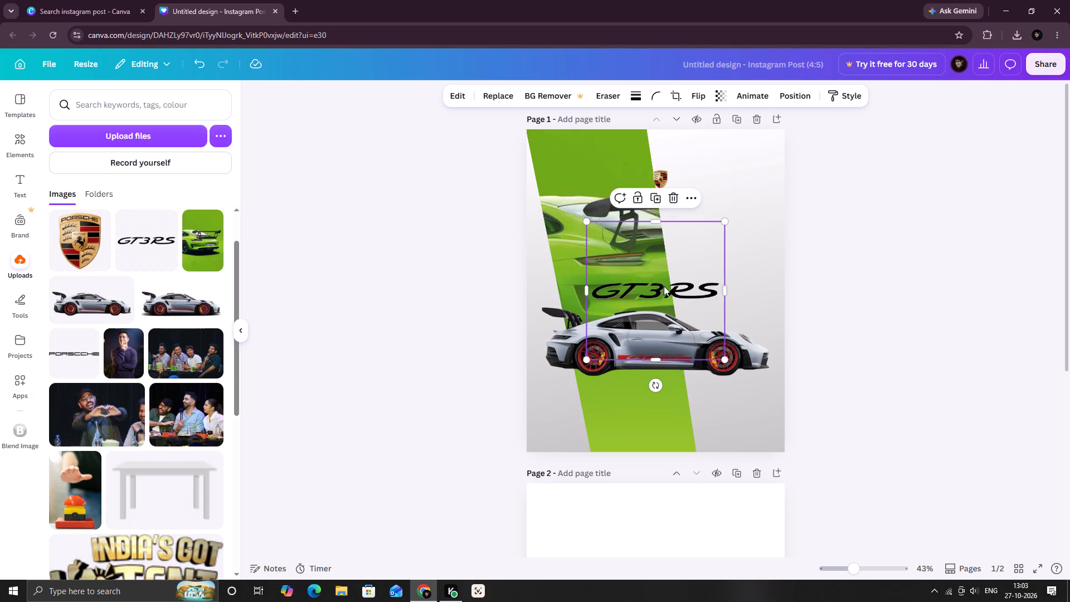
{"action": "left_click_drag", "start_coordinate": [664, 286], "coordinate": [711, 287]}
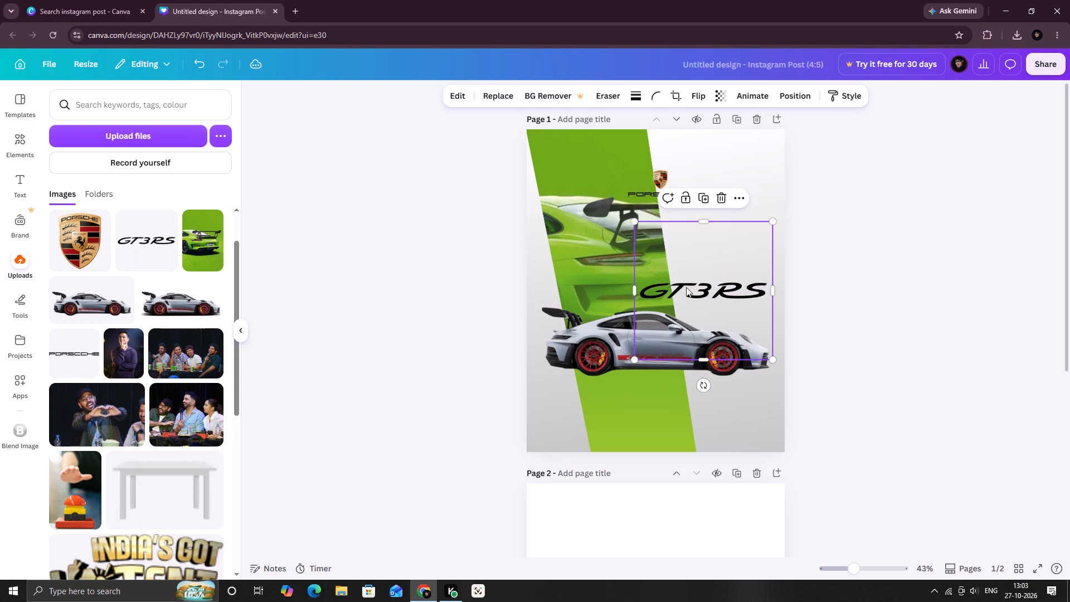
{"action": "left_click_drag", "start_coordinate": [631, 222], "coordinate": [687, 285], "text": "ctrl"}
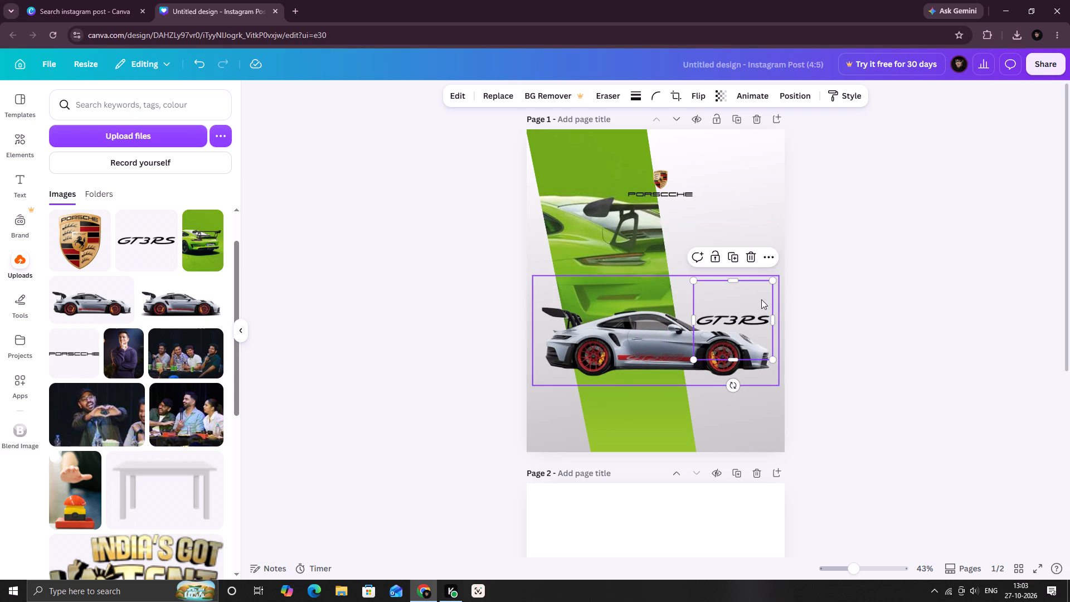
{"action": "left_click_drag", "start_coordinate": [735, 313], "coordinate": [712, 293], "text": "ctrl"}
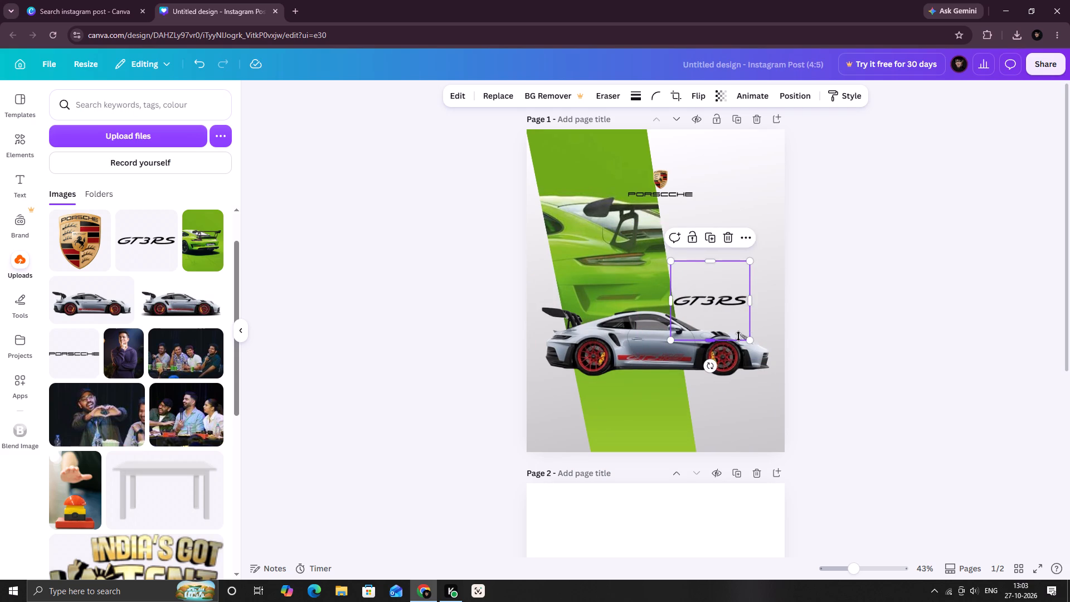
{"action": "left_click_drag", "start_coordinate": [750, 338], "coordinate": [733, 315], "text": "ctrl"}
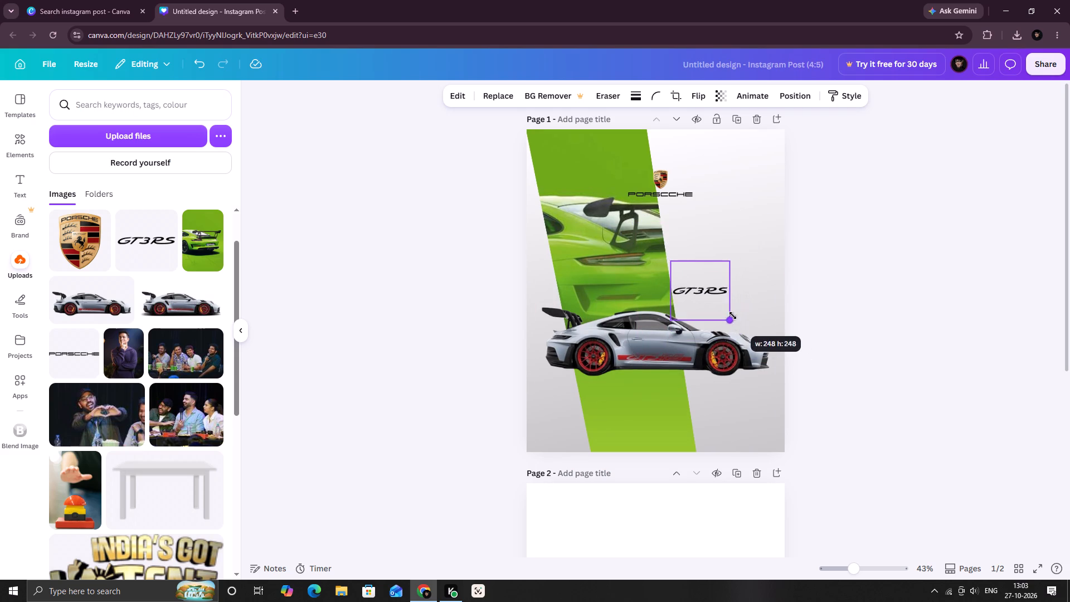
{"action": "left_click_drag", "start_coordinate": [733, 315], "coordinate": [724, 307], "text": "ctrl"}
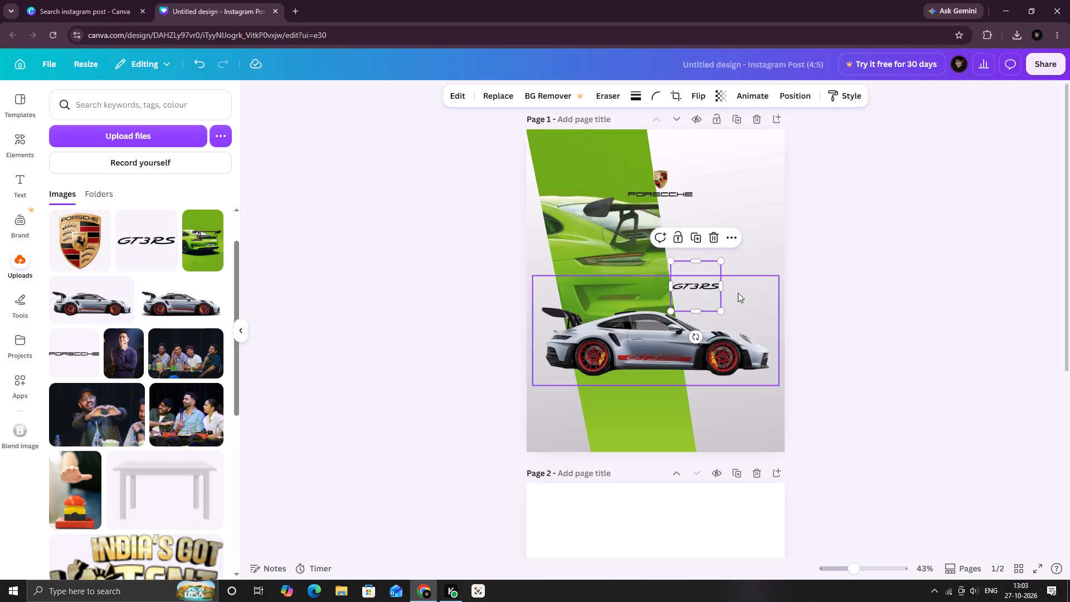
Enlarge the GT3RS logo and reposition it on the right grey band, just above the silver car's windscreen.
{"action": "left_click_drag", "start_coordinate": [720, 308], "coordinate": [745, 334], "text": "ctrl"}
{"action": "left_click_drag", "start_coordinate": [706, 297], "coordinate": [702, 287], "text": "ctrl"}
Duplicate the GT3RS logo, scale the copy down and place it in the bottom-left corner of the page.
{"action": "left_click", "coordinate": [706, 224]}
{"action": "left_click_drag", "start_coordinate": [709, 283], "coordinate": [709, 284]}
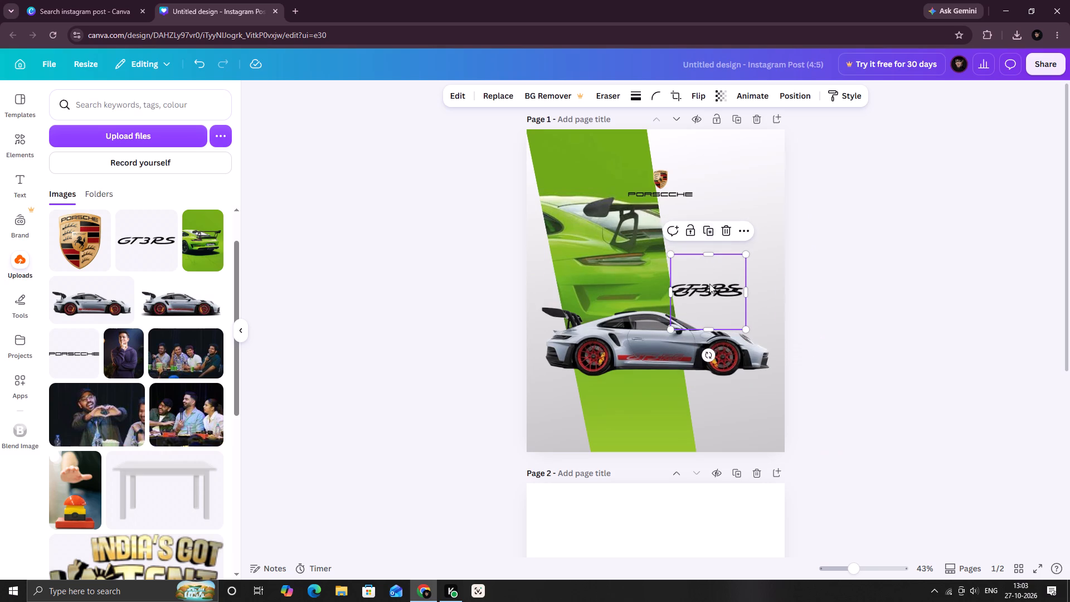
{"action": "left_click_drag", "start_coordinate": [709, 284], "coordinate": [563, 414]}
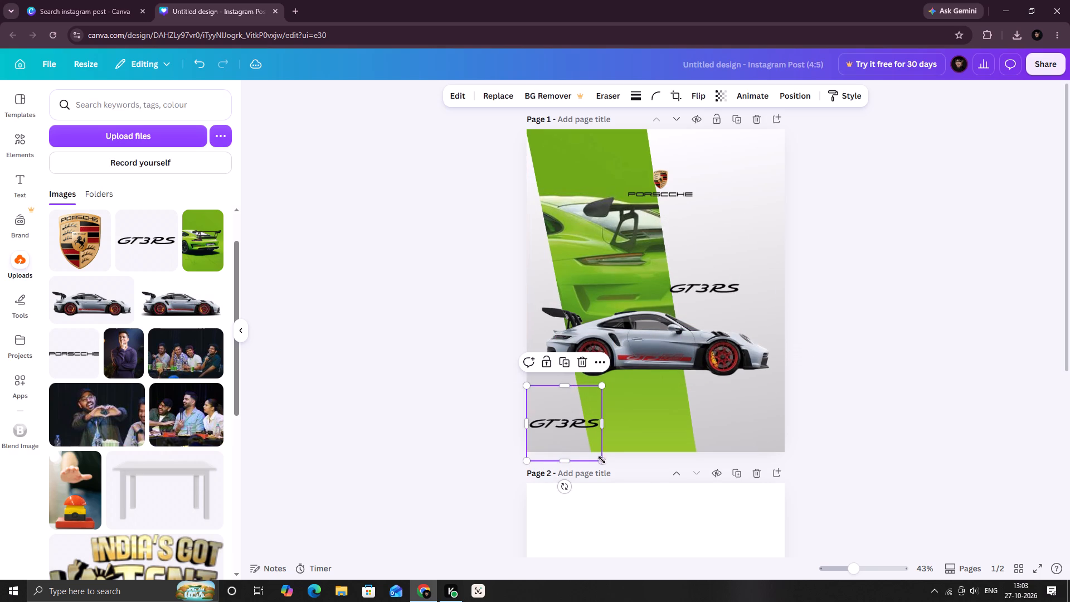
{"action": "left_click_drag", "start_coordinate": [602, 460], "coordinate": [590, 439], "text": "ctrl"}
{"action": "left_click_drag", "start_coordinate": [585, 386], "coordinate": [570, 405], "text": "ctrl"}
{"action": "left_click_drag", "start_coordinate": [569, 441], "coordinate": [563, 432], "text": "ctrl"}
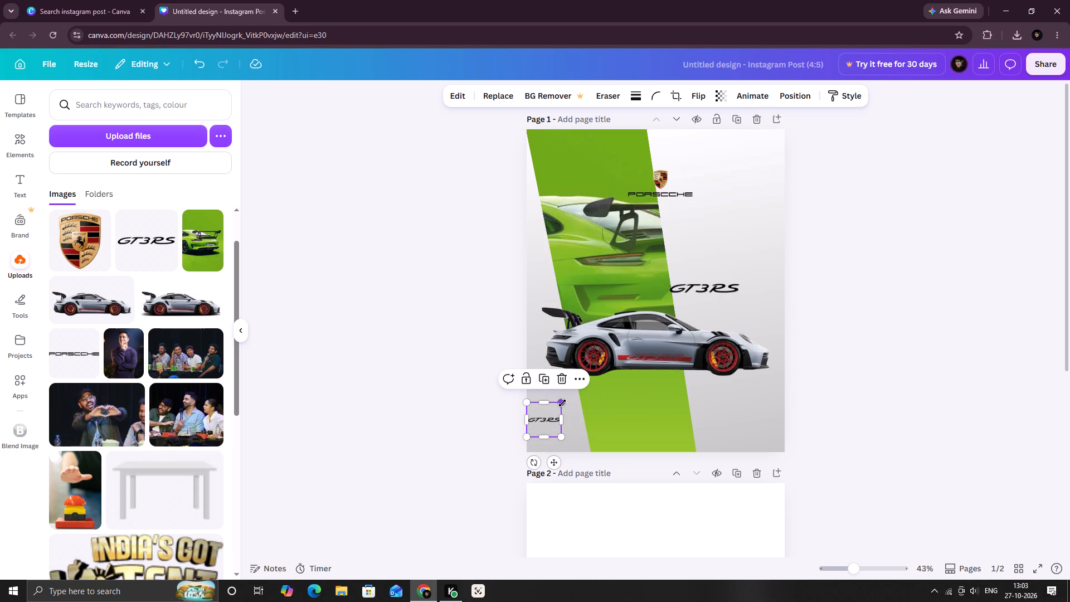
{"action": "left_click_drag", "start_coordinate": [562, 403], "coordinate": [574, 399], "text": "ctrl"}
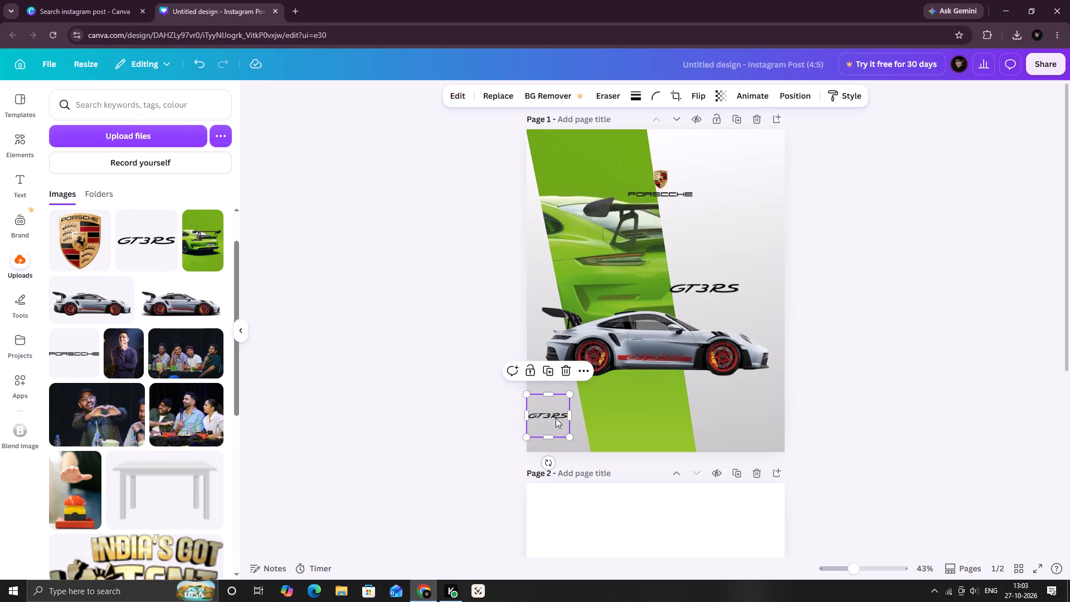
{"action": "left_click_drag", "start_coordinate": [555, 418], "coordinate": [555, 433], "text": "ctrl"}
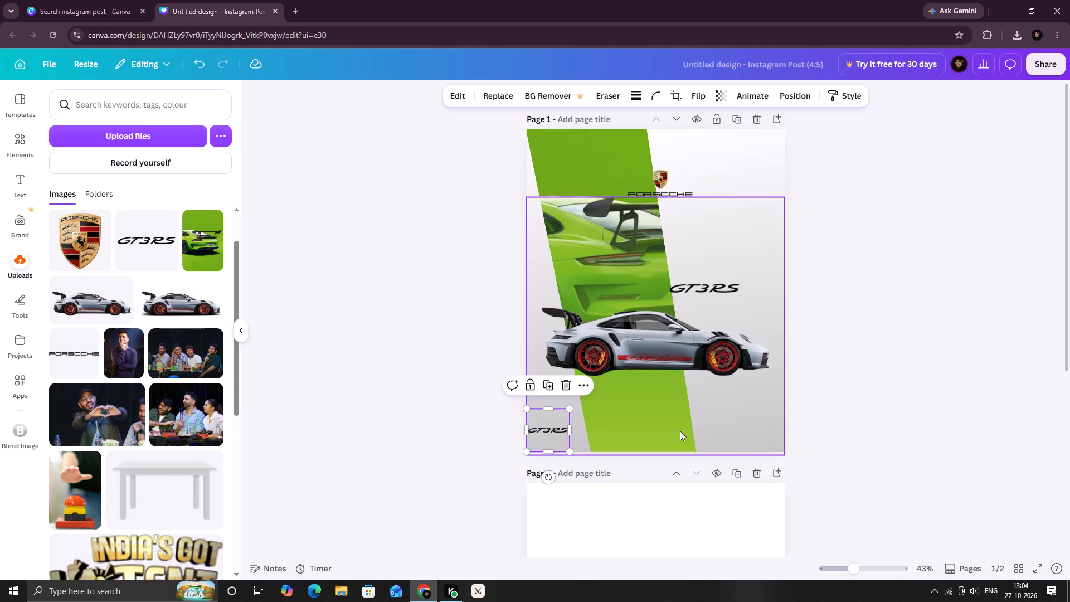
Delete the blank page 2.
{"action": "scroll", "coordinate": [851, 367], "scroll_direction": "up", "scroll_amount": 1}
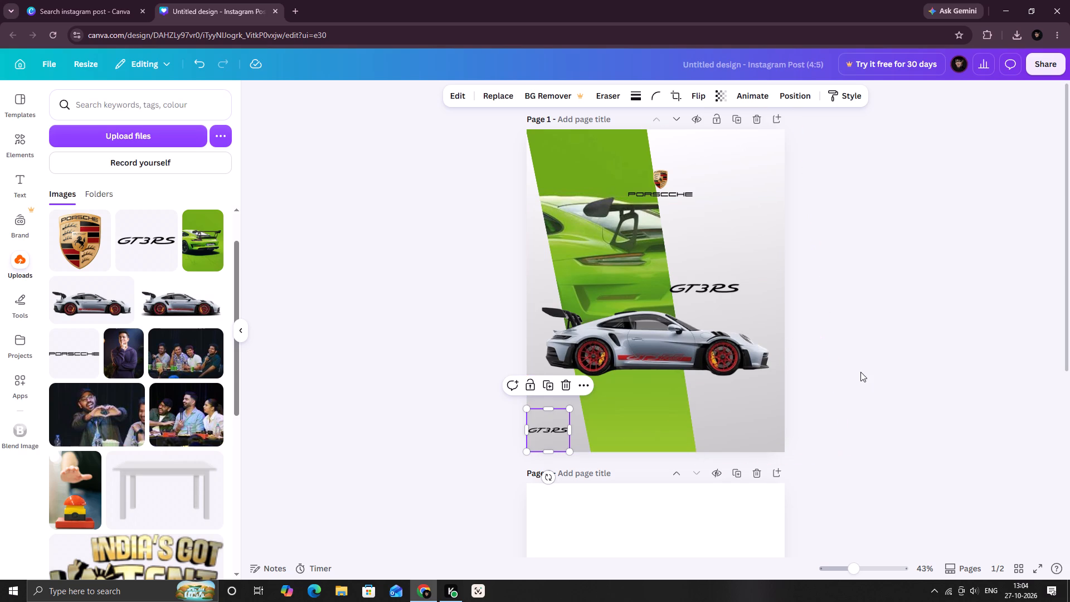
{"action": "scroll", "coordinate": [860, 372], "scroll_direction": "up", "scroll_amount": 1}
{"action": "left_click", "coordinate": [752, 476]}
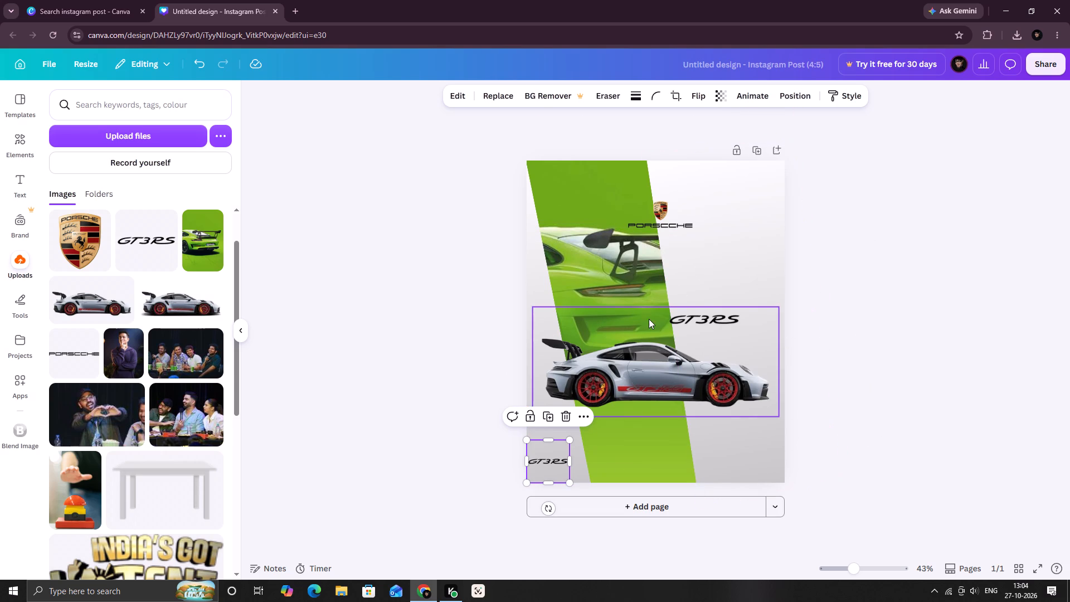
Reposition the silver car slightly higher and further right across the green band, keeping it below the larger GT3RS logo.
{"action": "scroll", "coordinate": [652, 318], "scroll_direction": "up", "scroll_amount": 1, "text": "ctrl"}
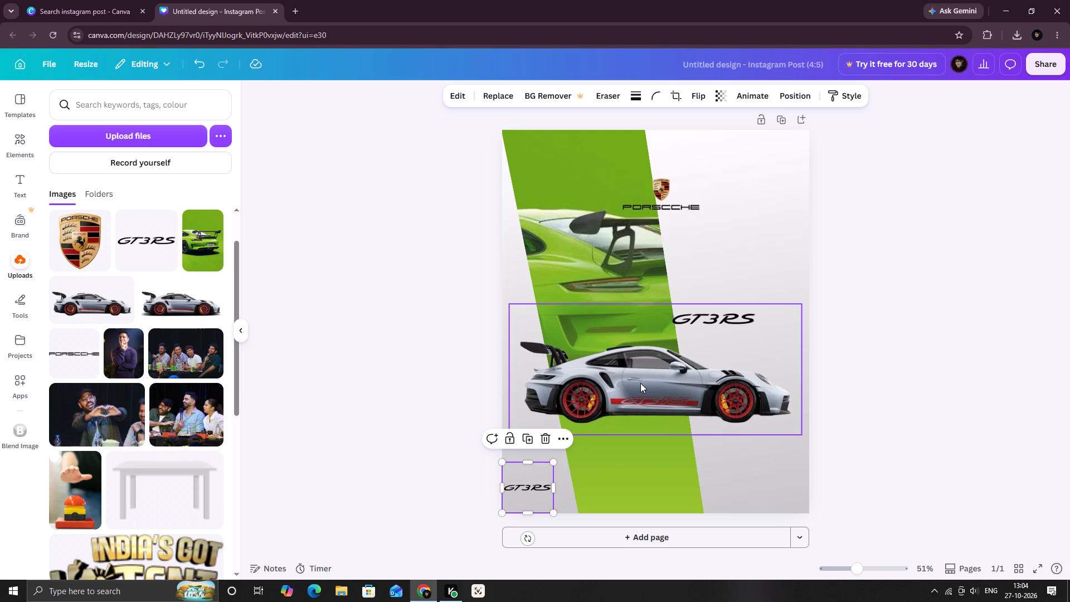
{"action": "left_click_drag", "start_coordinate": [638, 384], "coordinate": [633, 410]}
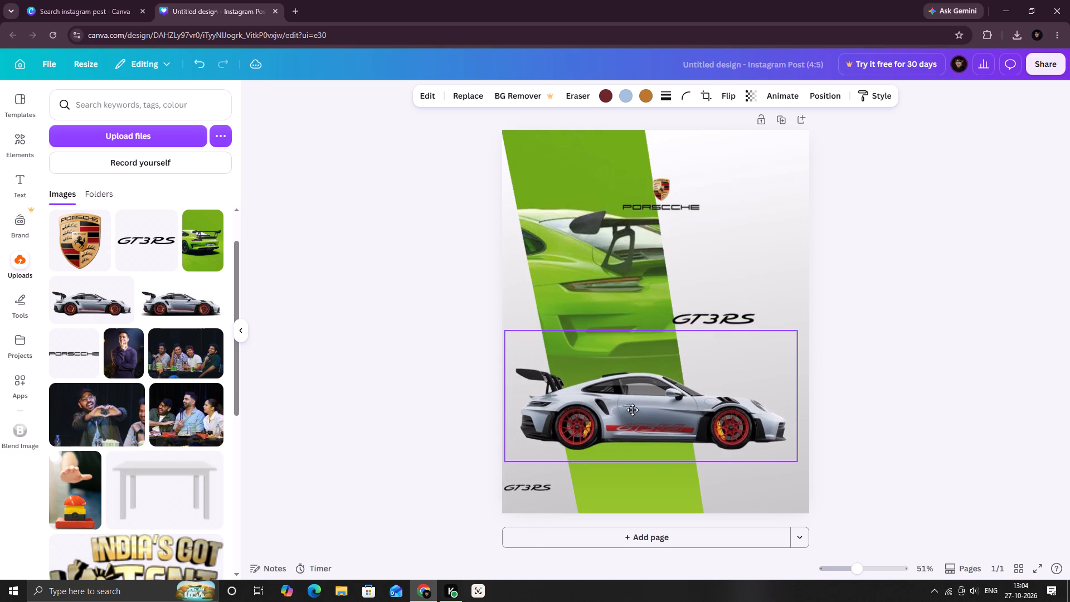
{"action": "left_click_drag", "start_coordinate": [633, 410], "coordinate": [634, 400]}
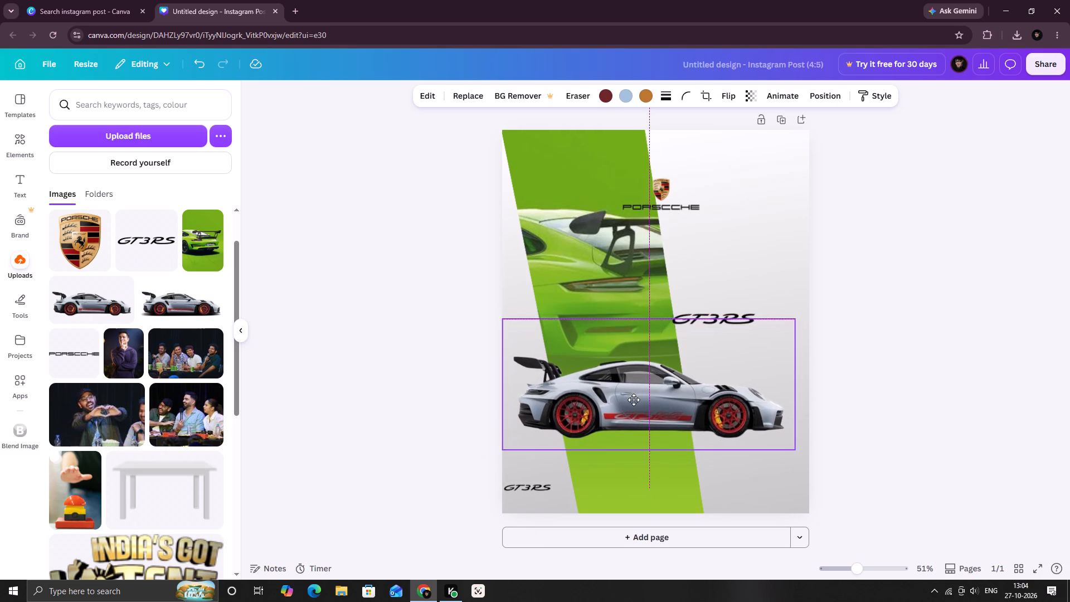
{"action": "left_click_drag", "start_coordinate": [634, 400], "coordinate": [634, 399]}
{"action": "left_click_drag", "start_coordinate": [634, 399], "coordinate": [633, 388]}
{"action": "type", "text": "da"}
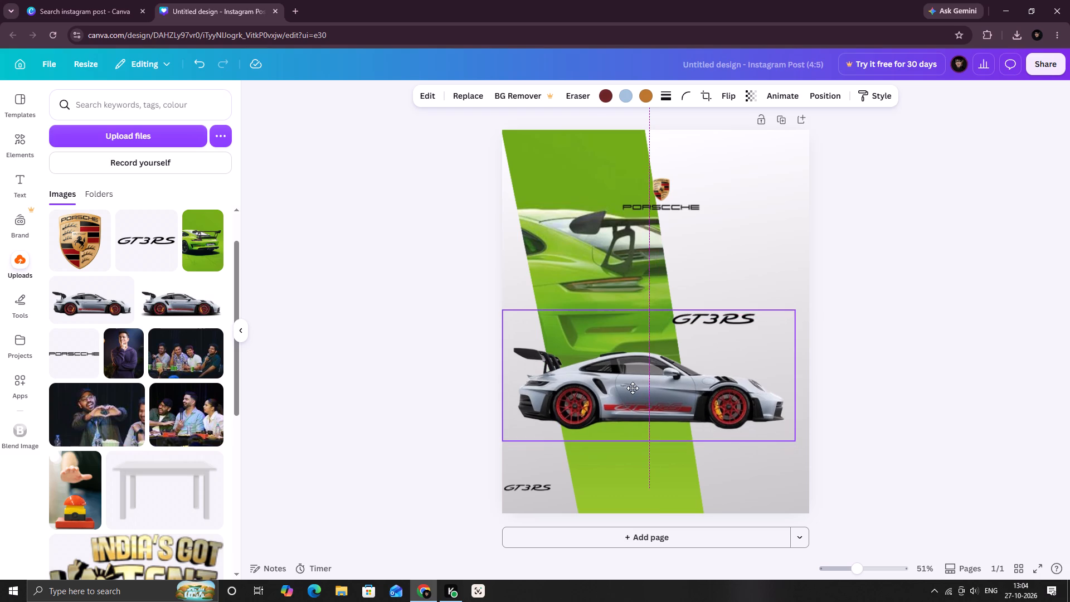
{"action": "left_click_drag", "start_coordinate": [633, 388], "coordinate": [640, 391]}
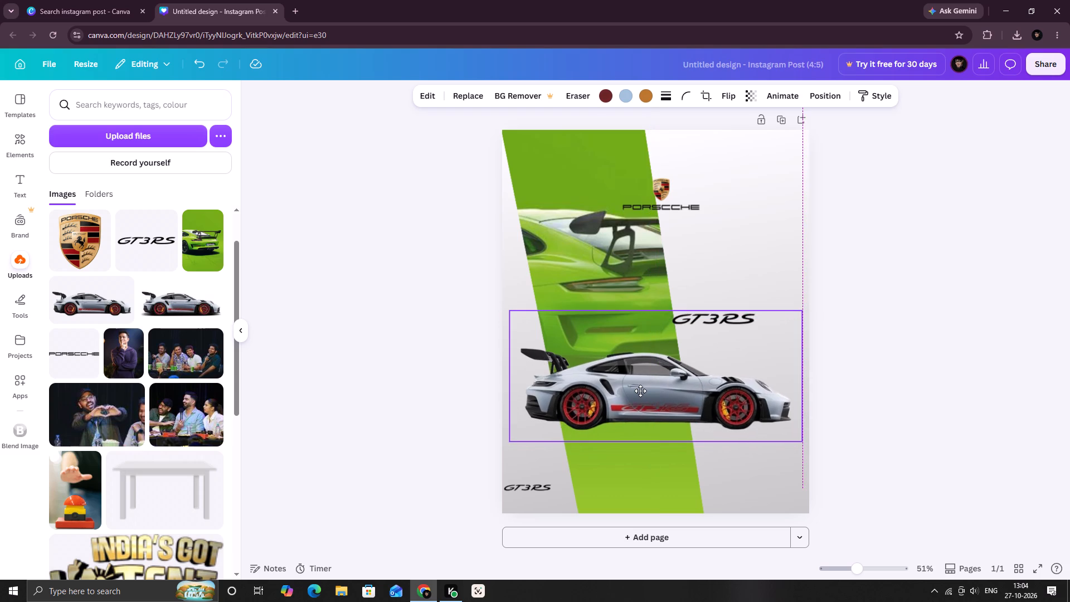
{"action": "left_click_drag", "start_coordinate": [640, 391], "coordinate": [643, 413]}
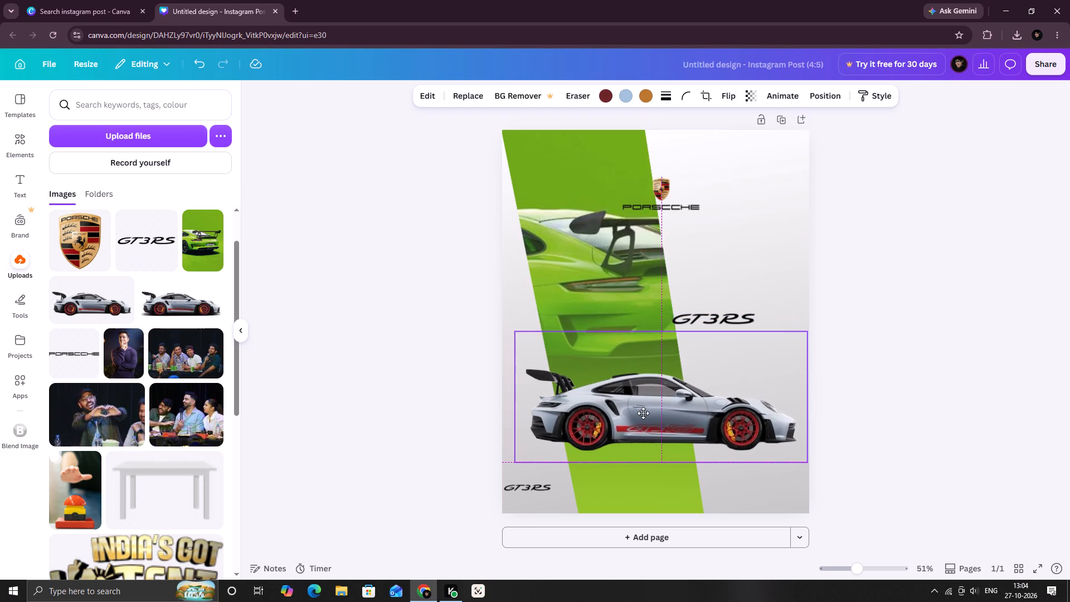
{"action": "left_click_drag", "start_coordinate": [643, 413], "coordinate": [642, 412]}
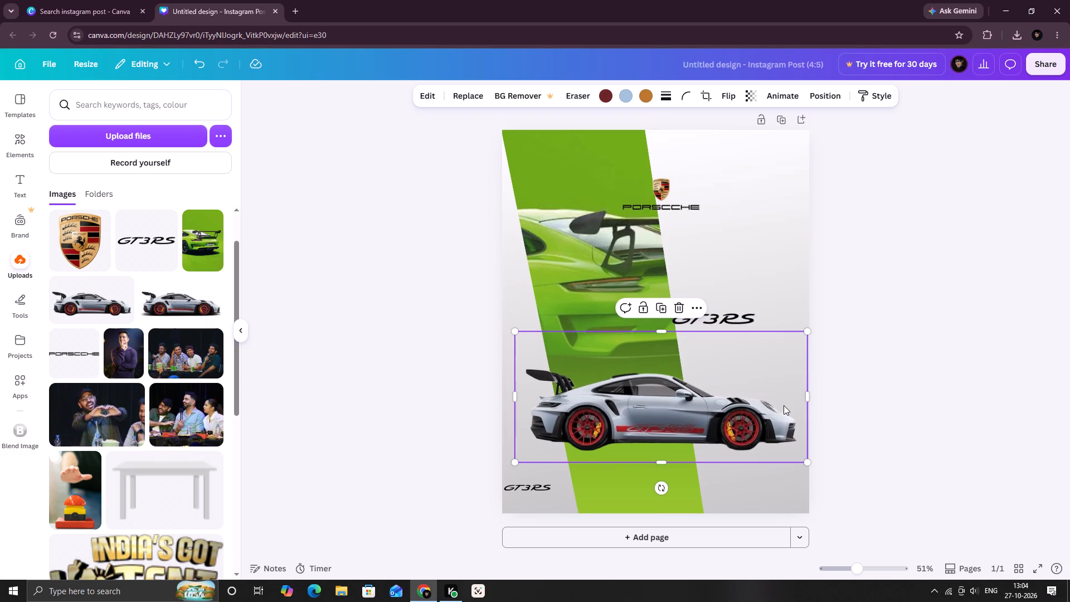
{"action": "left_click_drag", "start_coordinate": [682, 415], "coordinate": [680, 404]}
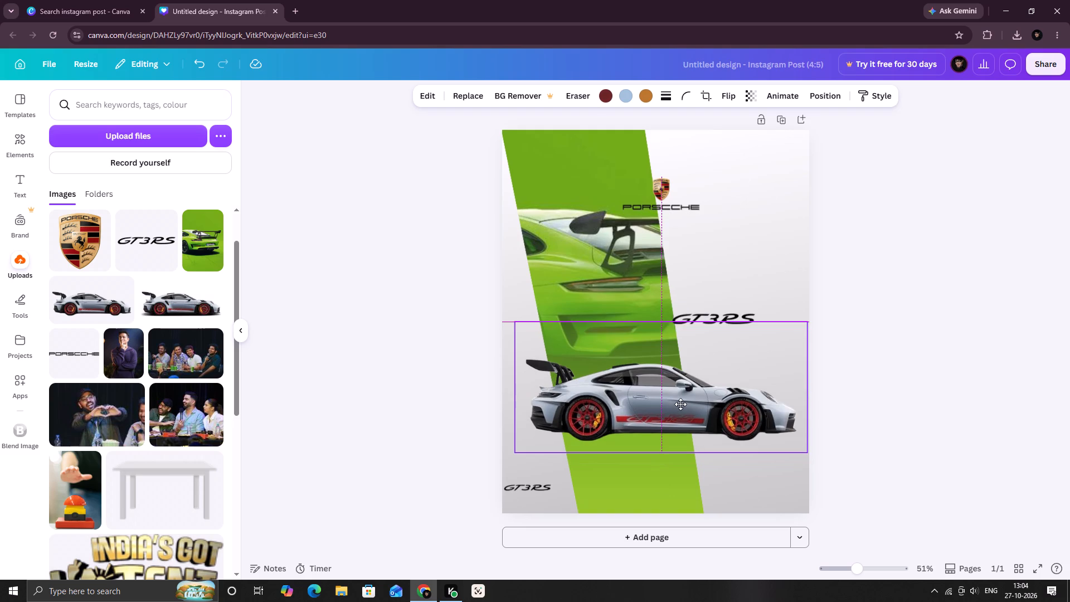
{"action": "left_click_drag", "start_coordinate": [680, 404], "coordinate": [683, 386]}
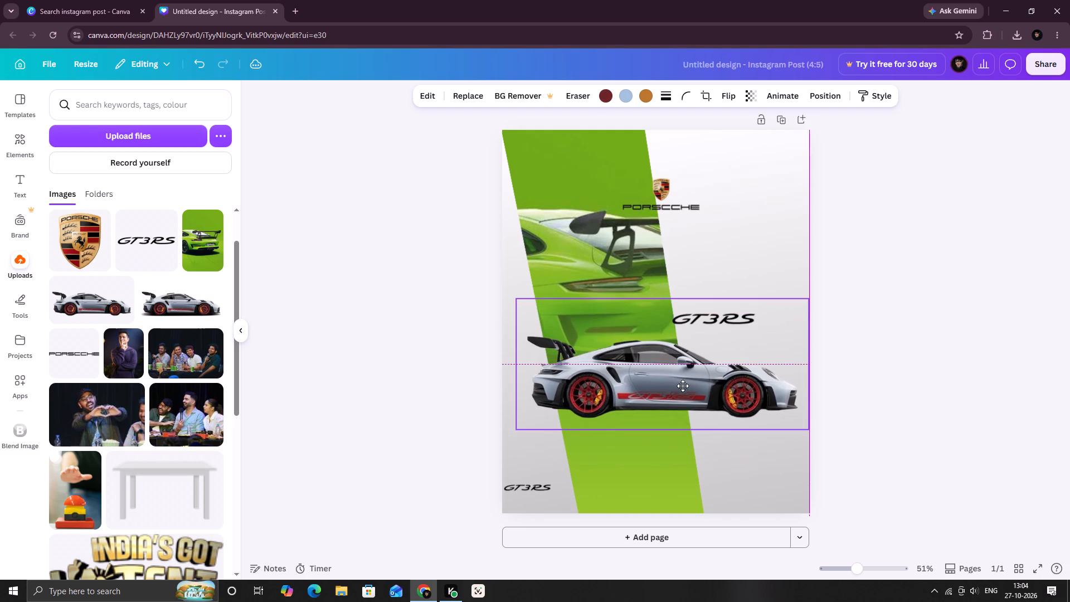
{"action": "left_click_drag", "start_coordinate": [683, 386], "coordinate": [682, 385]}
Rotate the larger GT3RS logo a quarter turn counterclockwise so it stands vertically, reading bottom to top.
{"action": "left_click", "coordinate": [718, 313]}
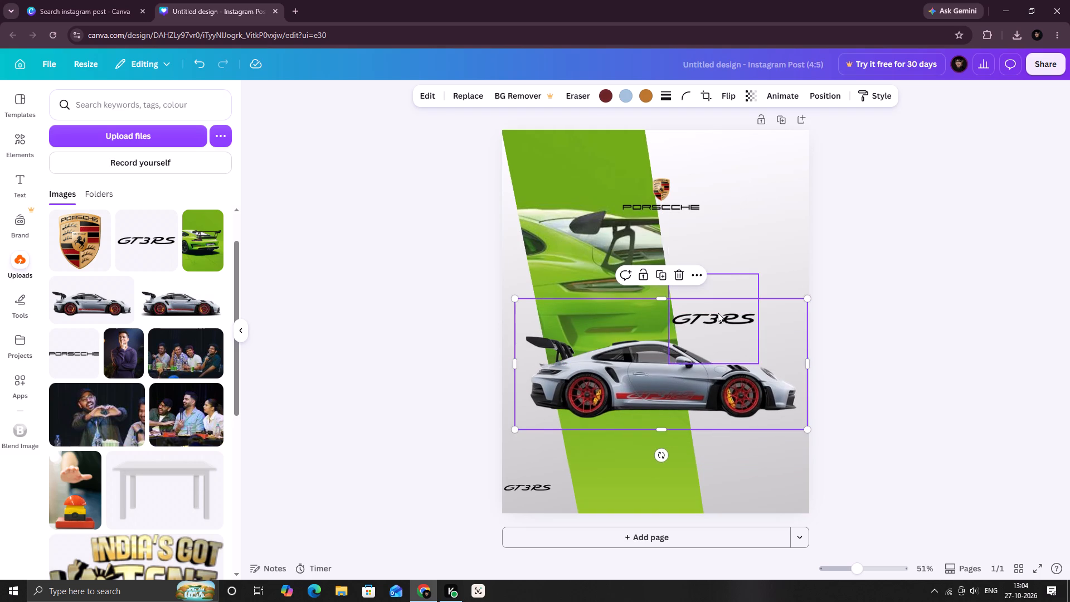
{"action": "left_click_drag", "start_coordinate": [713, 385], "coordinate": [752, 343]}
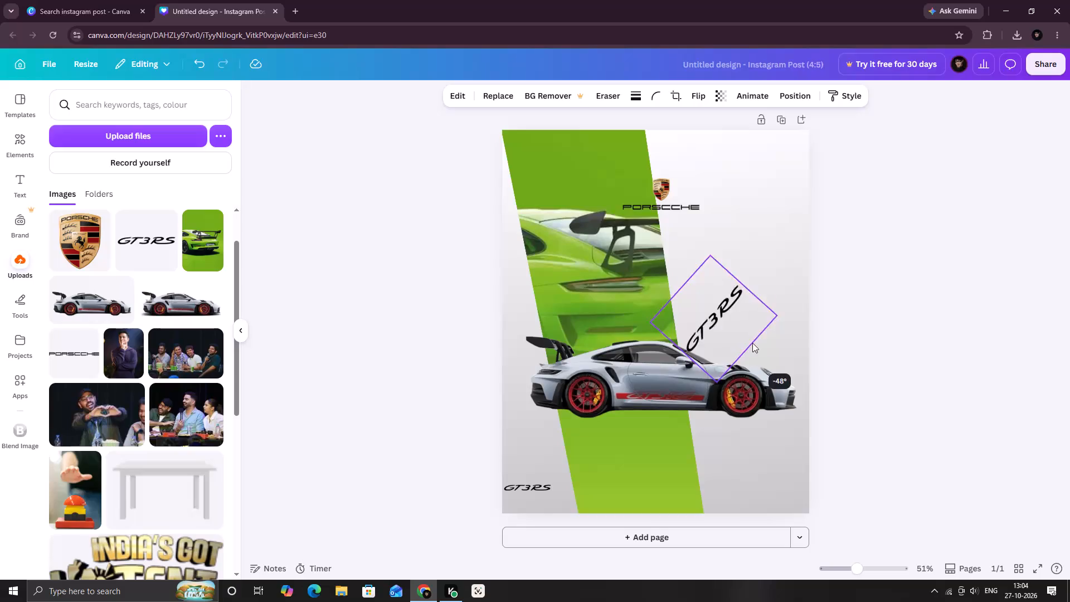
{"action": "left_click_drag", "start_coordinate": [752, 343], "coordinate": [753, 319]}
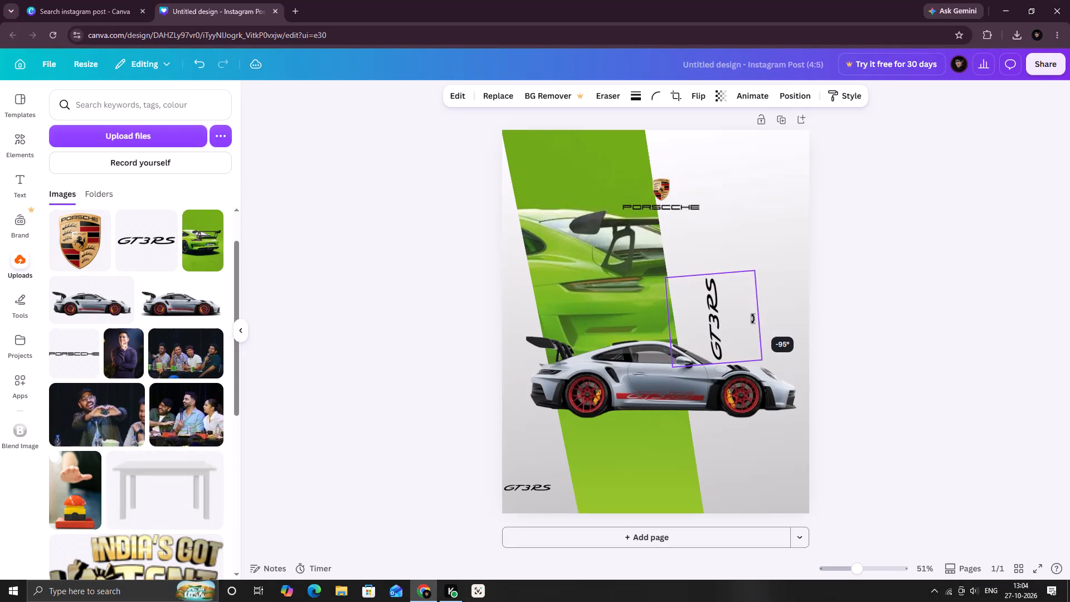
{"action": "left_click_drag", "start_coordinate": [753, 319], "coordinate": [753, 319]}
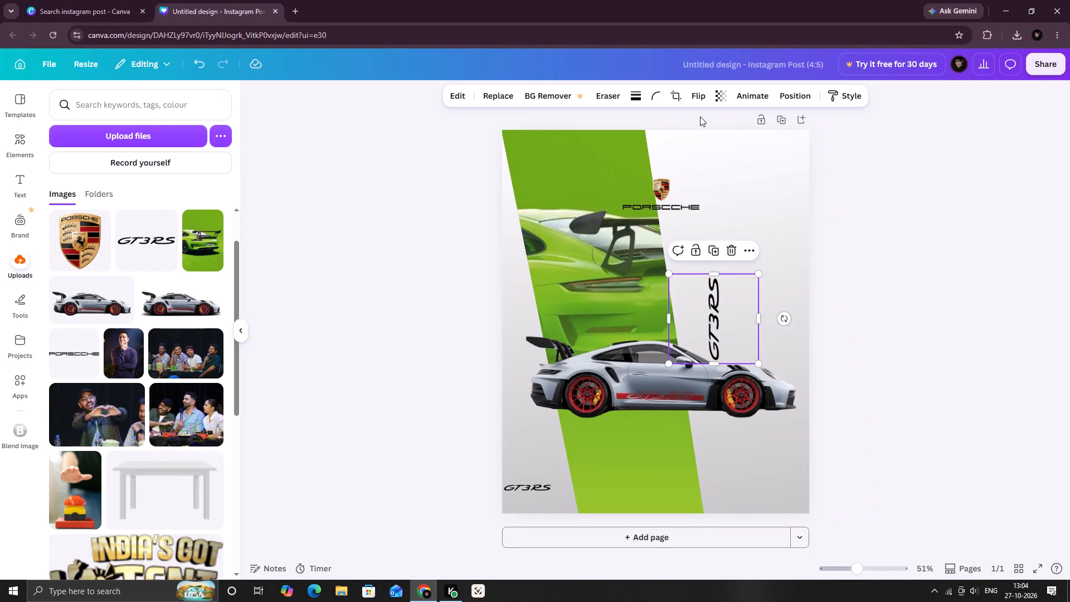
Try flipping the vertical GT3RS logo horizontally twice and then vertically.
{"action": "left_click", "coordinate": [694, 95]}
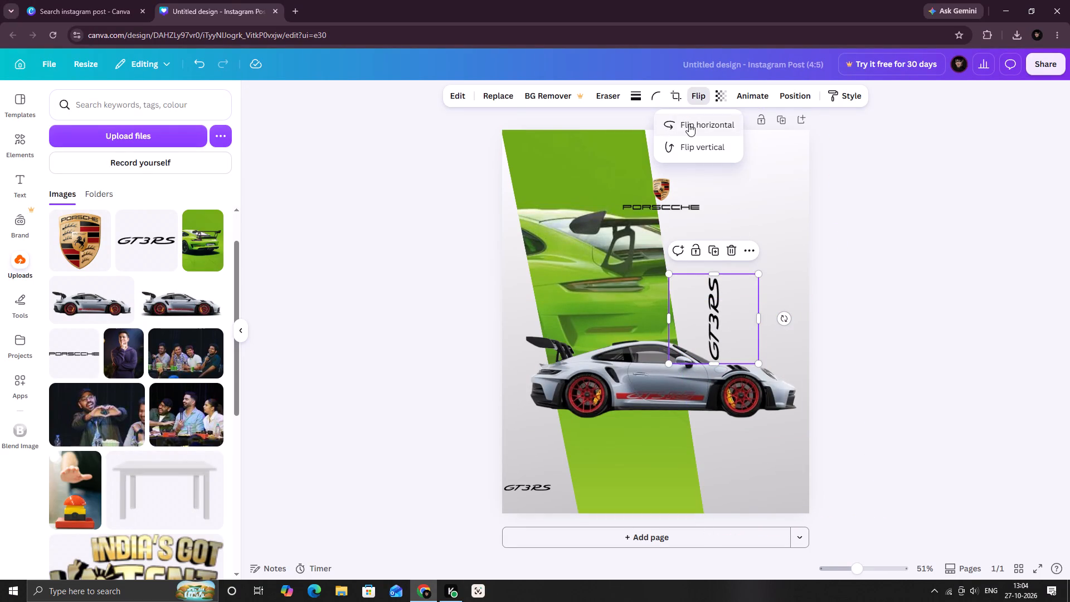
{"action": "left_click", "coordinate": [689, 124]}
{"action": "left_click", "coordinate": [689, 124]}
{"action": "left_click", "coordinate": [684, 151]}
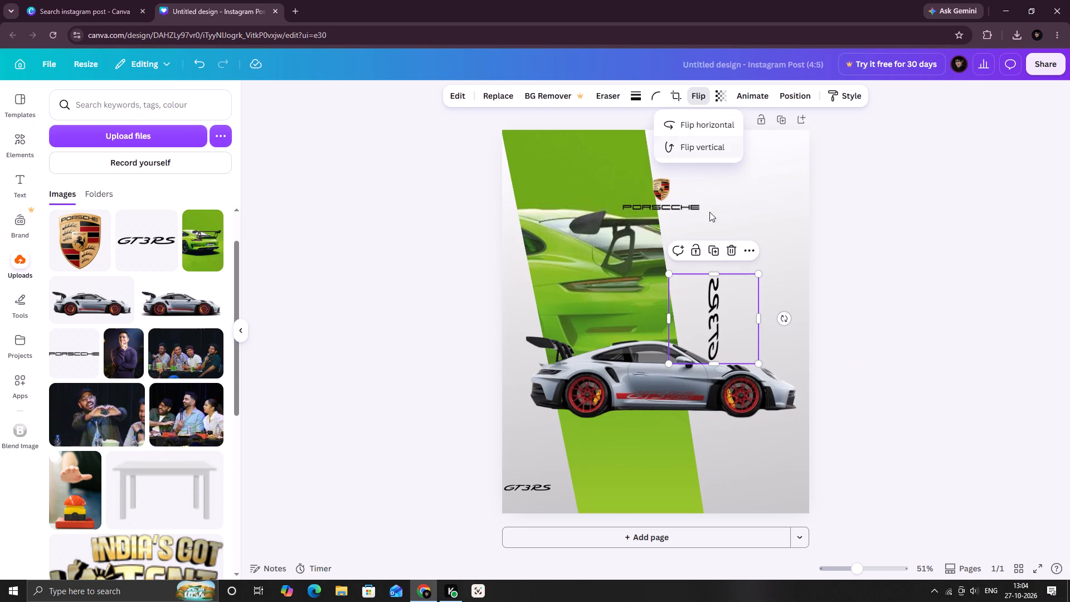
Flip the larger GT3RS logo vertically once more and rotate it half a turn so it stands upright, reading top to bottom.
{"action": "left_click", "coordinate": [707, 143]}
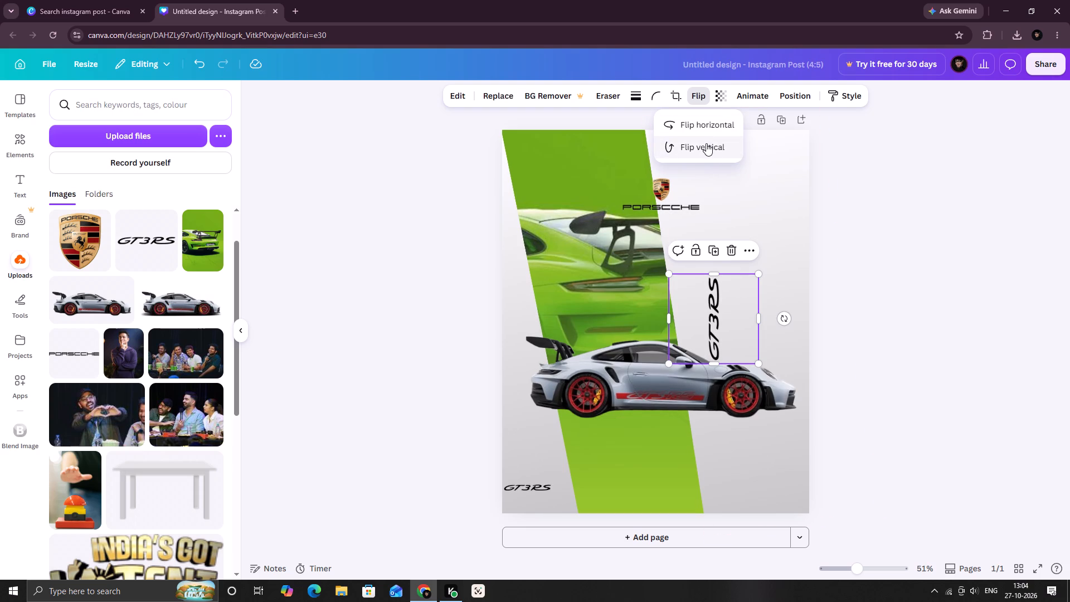
{"action": "left_click_drag", "start_coordinate": [782, 317], "coordinate": [616, 304]}
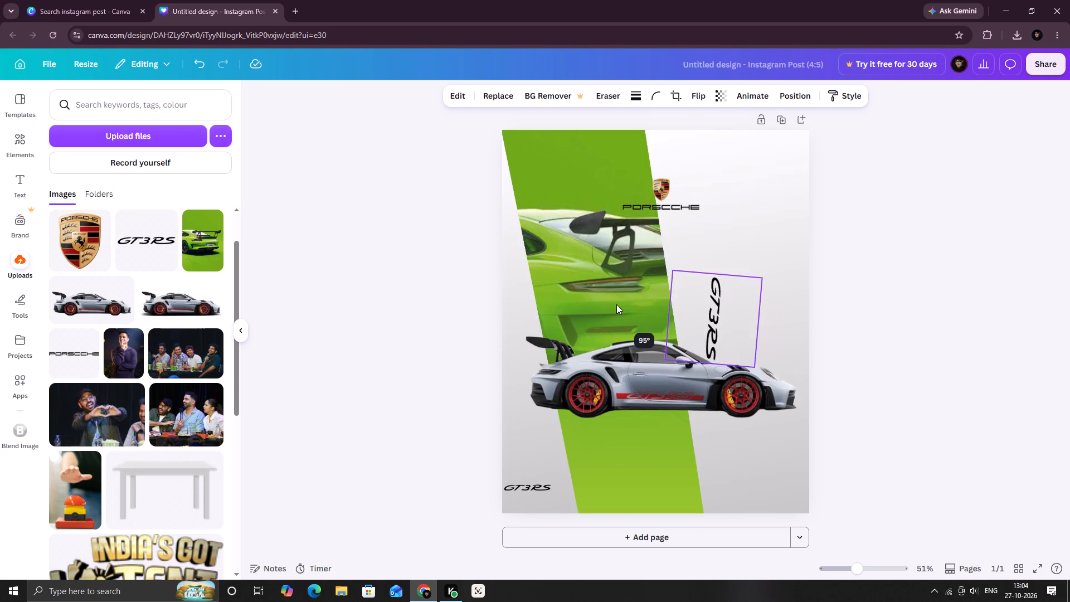
{"action": "left_click_drag", "start_coordinate": [616, 304], "coordinate": [619, 324]}
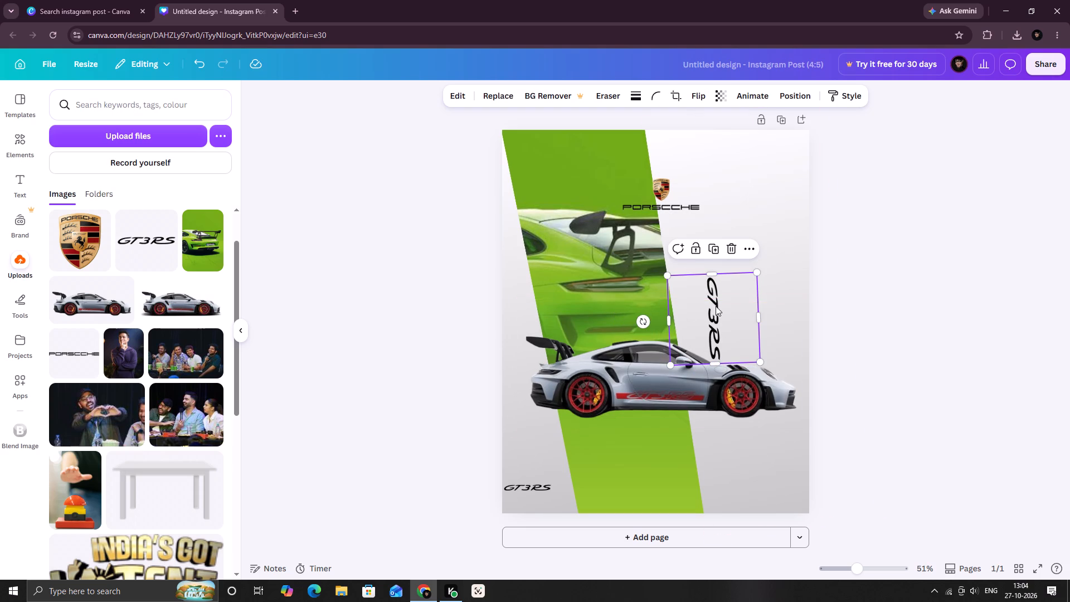
{"action": "left_click_drag", "start_coordinate": [643, 322], "coordinate": [642, 315]}
{"action": "left_click_drag", "start_coordinate": [641, 315], "coordinate": [639, 322]}
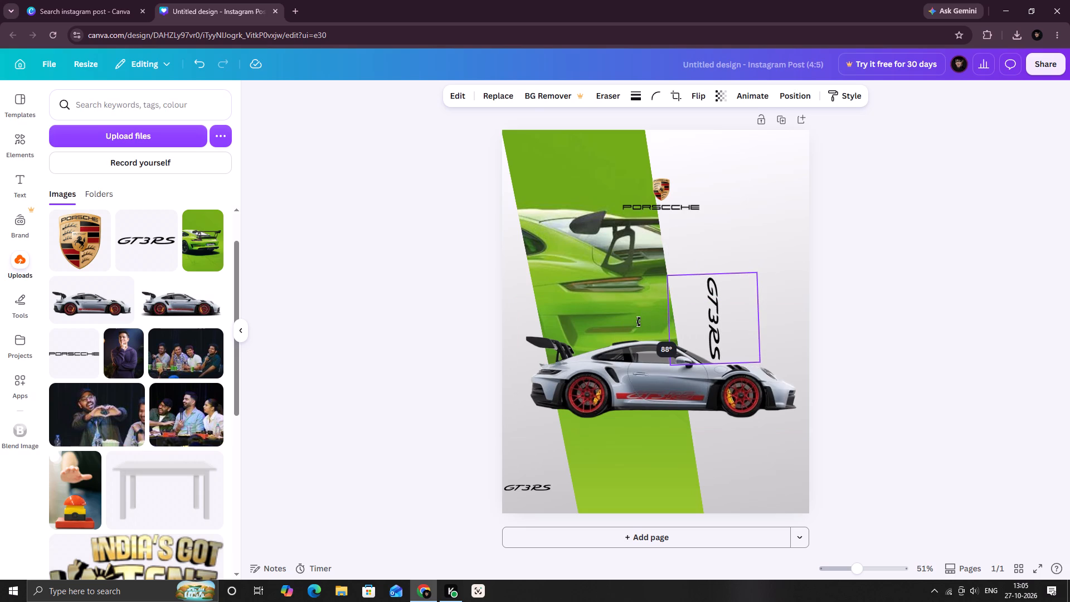
{"action": "left_click_drag", "start_coordinate": [639, 322], "coordinate": [635, 319]}
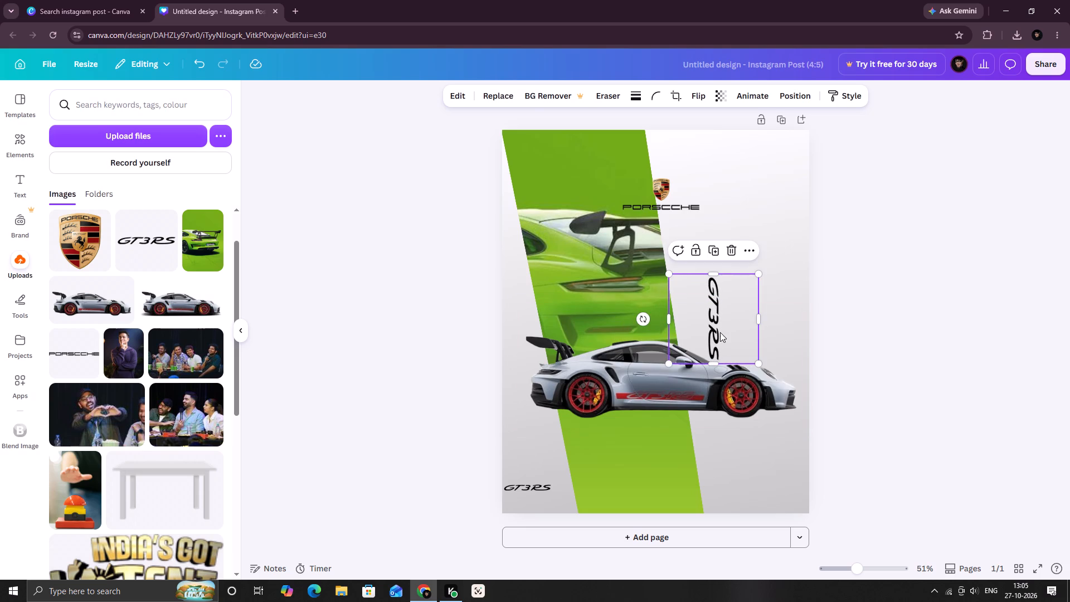
Move the vertical GT3RS logo up onto the right grey band and enlarge it to about 540 by 540.
{"action": "left_click_drag", "start_coordinate": [713, 328], "coordinate": [735, 259]}
{"action": "left_click_drag", "start_coordinate": [777, 298], "coordinate": [795, 391]}
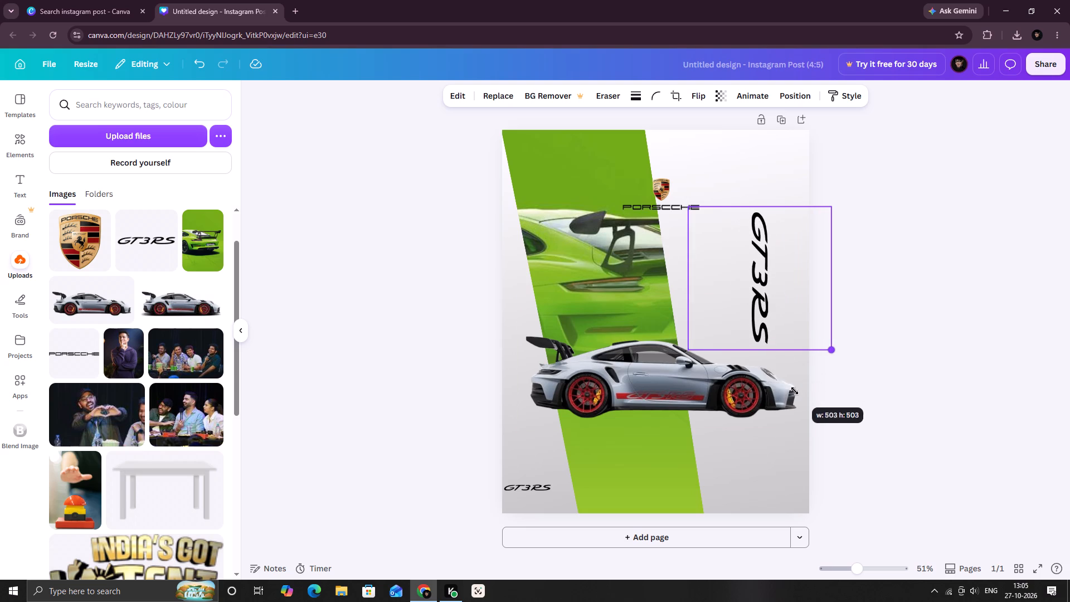
{"action": "left_click_drag", "start_coordinate": [795, 391], "coordinate": [795, 392]}
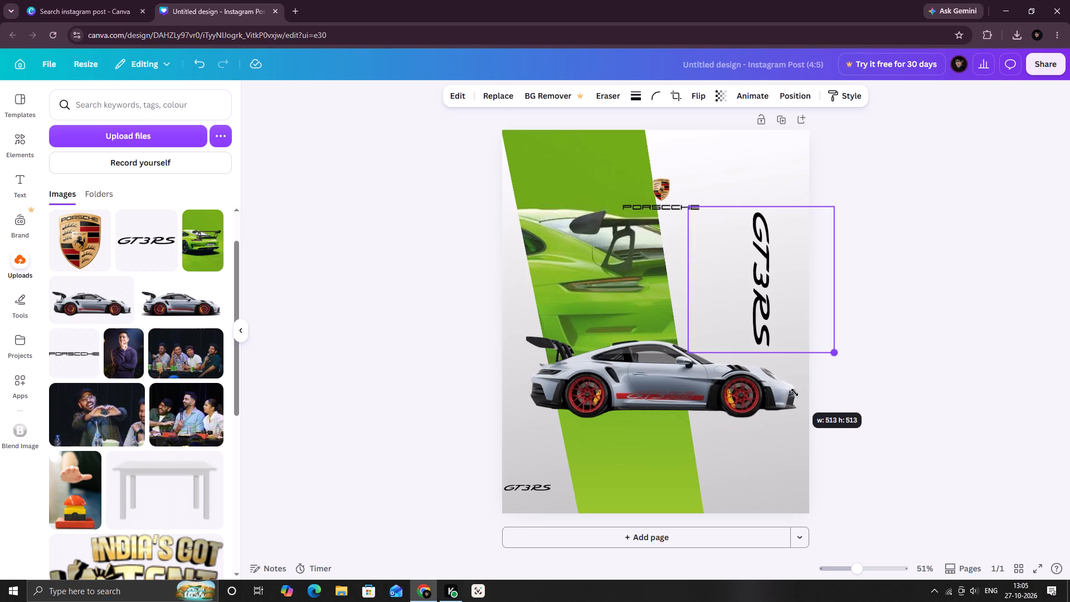
{"action": "left_click_drag", "start_coordinate": [795, 392], "coordinate": [795, 408]}
{"action": "left_click", "coordinate": [903, 269]}
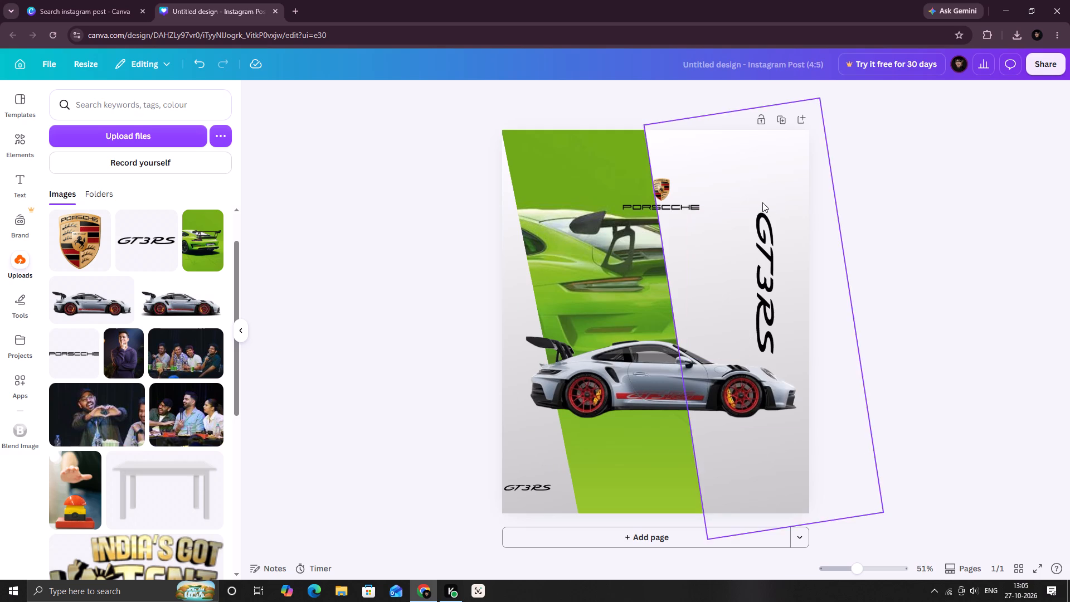
Extend the vertical GT3RS logo's frame upward toward the page top, enlarging the lettering, and trim its upper edge close to the G.
{"action": "left_click", "coordinate": [763, 222]}
{"action": "left_click_drag", "start_coordinate": [762, 208], "coordinate": [758, 166]}
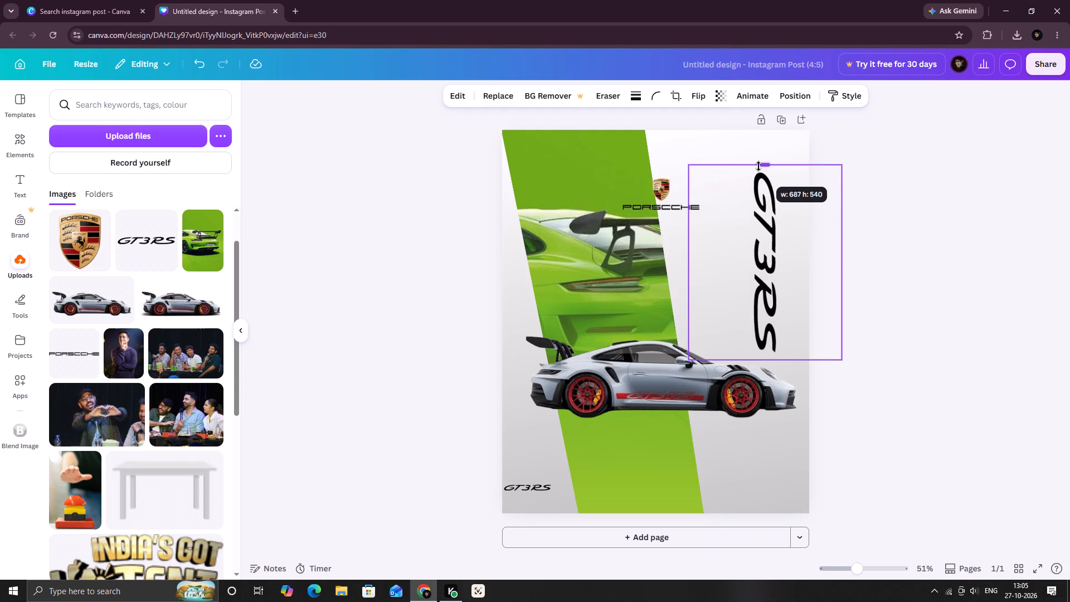
{"action": "left_click_drag", "start_coordinate": [758, 166], "coordinate": [756, 149]}
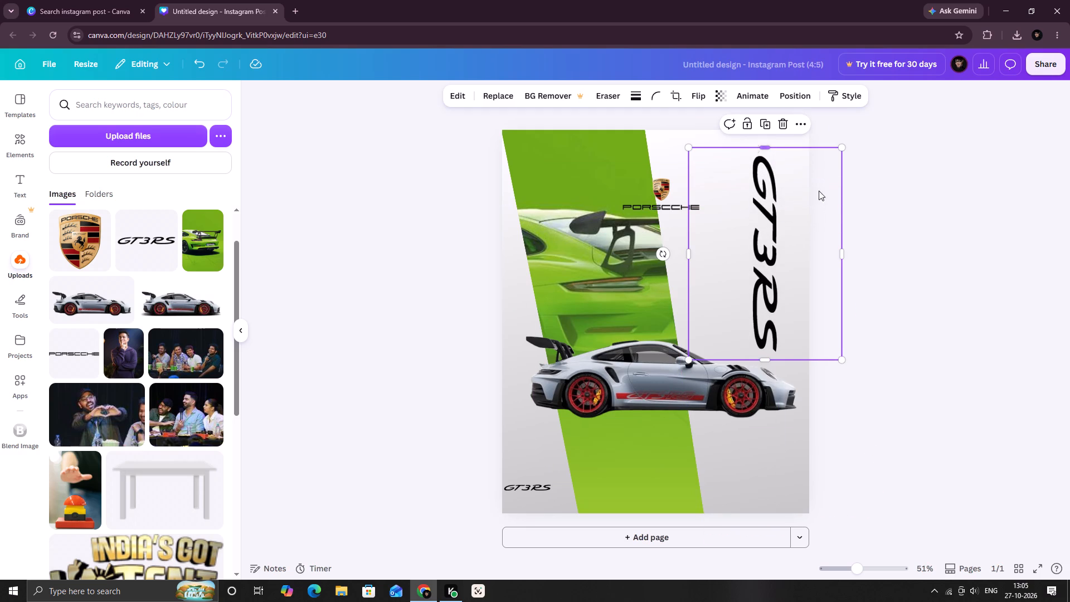
{"action": "left_click_drag", "start_coordinate": [769, 145], "coordinate": [769, 154]}
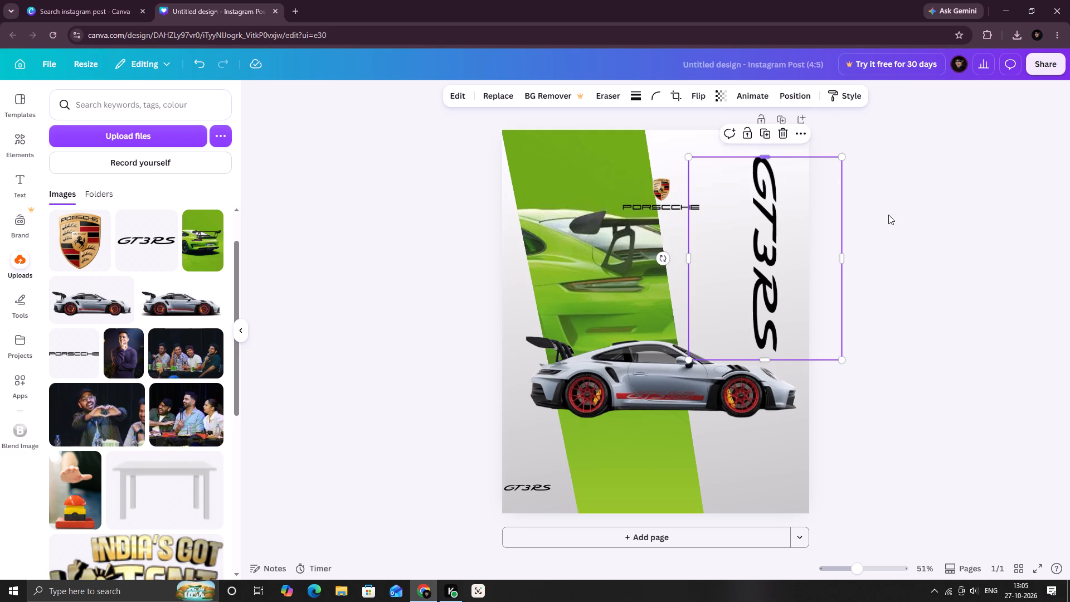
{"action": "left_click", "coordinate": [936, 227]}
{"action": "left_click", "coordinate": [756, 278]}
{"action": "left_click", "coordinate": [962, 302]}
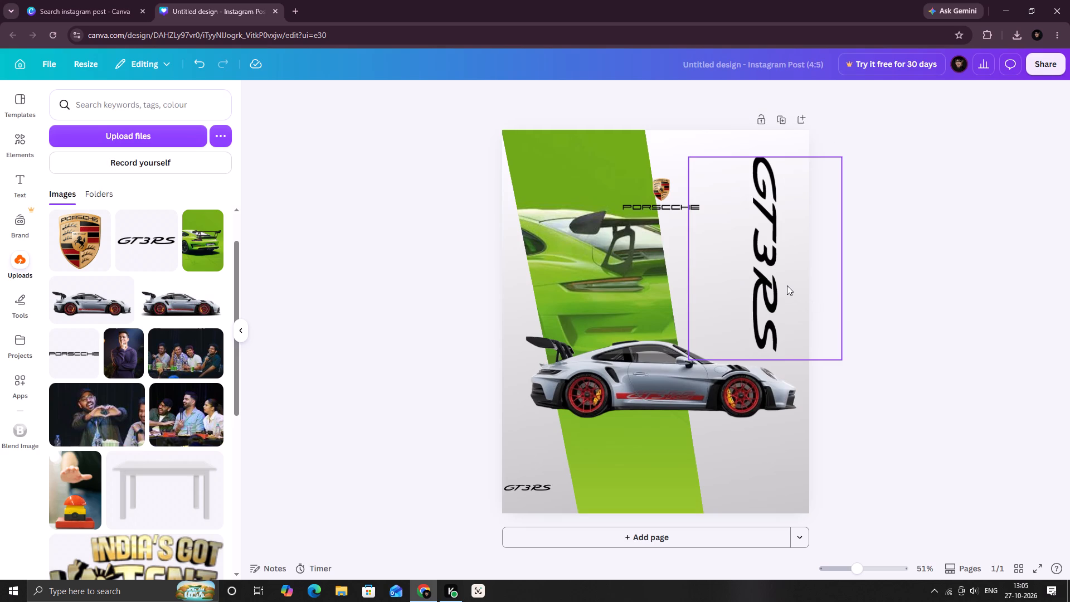
Set the transparency of the large vertical GT3RS logo on the right grey band to 35.
{"action": "left_click", "coordinate": [781, 286]}
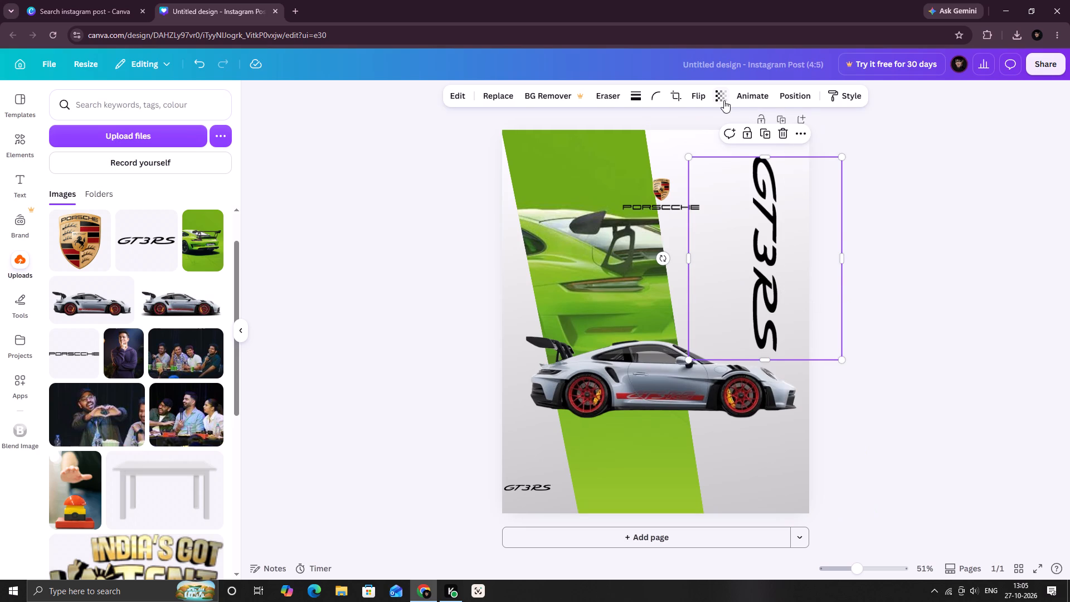
{"action": "left_click", "coordinate": [721, 96]}
{"action": "left_click_drag", "start_coordinate": [740, 139], "coordinate": [687, 145]}
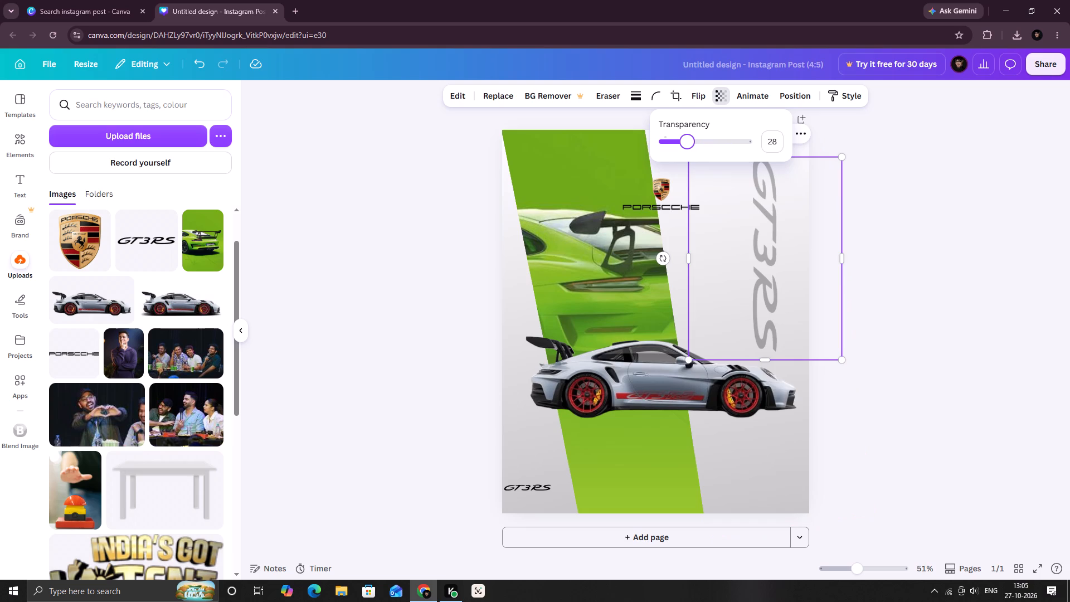
{"action": "left_click_drag", "start_coordinate": [687, 145], "coordinate": [691, 149]}
{"action": "left_click_drag", "start_coordinate": [691, 149], "coordinate": [690, 149]}
{"action": "left_click", "coordinate": [774, 145]}
{"action": "type", "text": "335"}
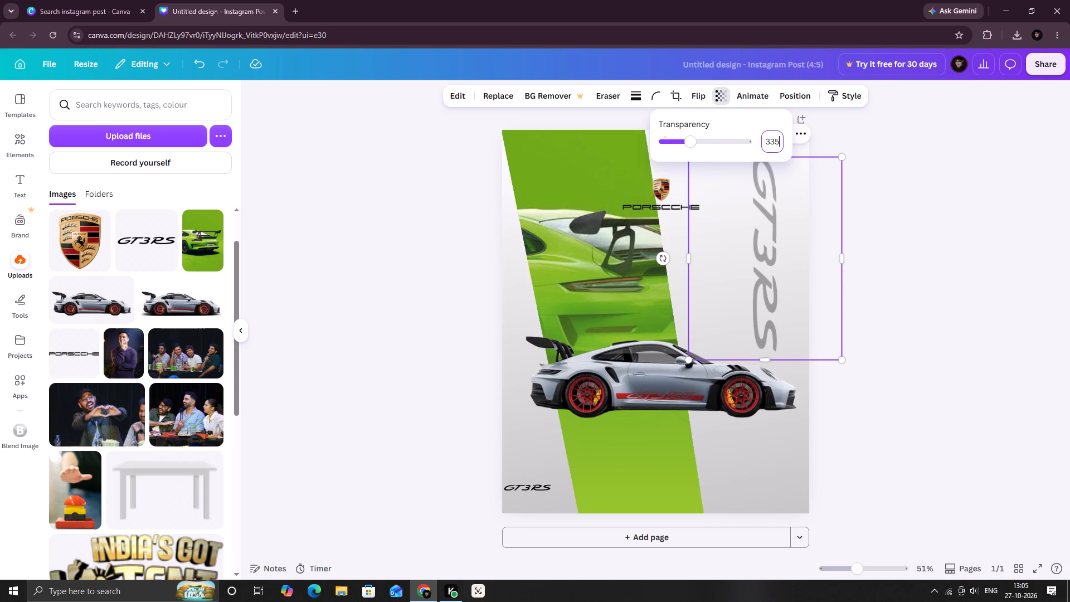
{"action": "key", "text": "BackSpace"}
{"action": "key", "text": "BackSpace"}
{"action": "key", "text": "BackSpace"}
{"action": "key", "text": "BackSpace"}
{"action": "key", "text": "3"}
{"action": "key", "text": "Return"}
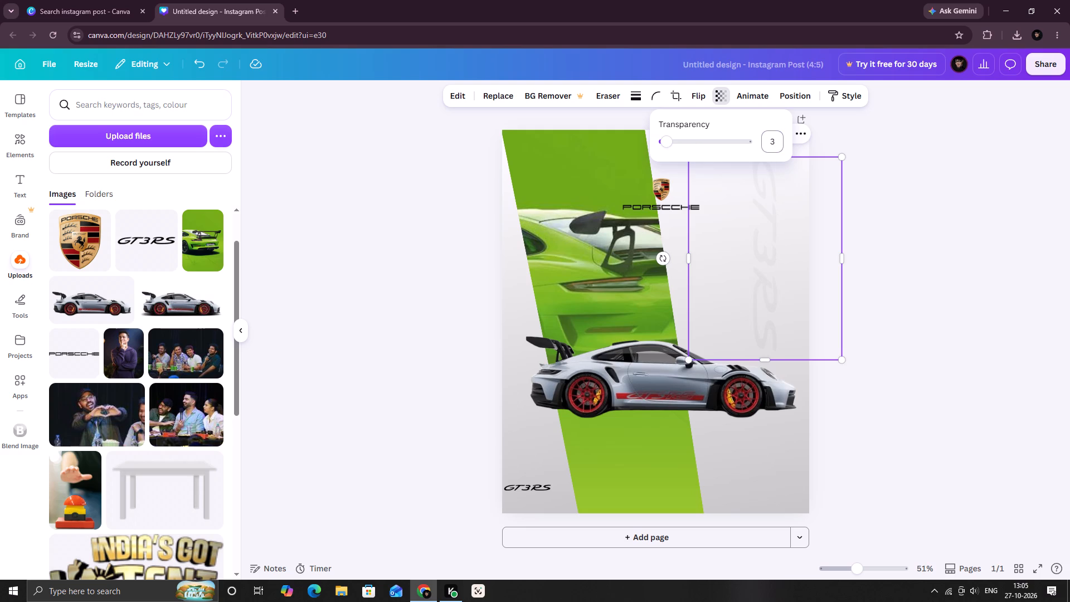
{"action": "left_click", "coordinate": [781, 140]}
{"action": "key", "text": "3"}
{"action": "key", "text": "5"}
{"action": "key", "text": "Return"}
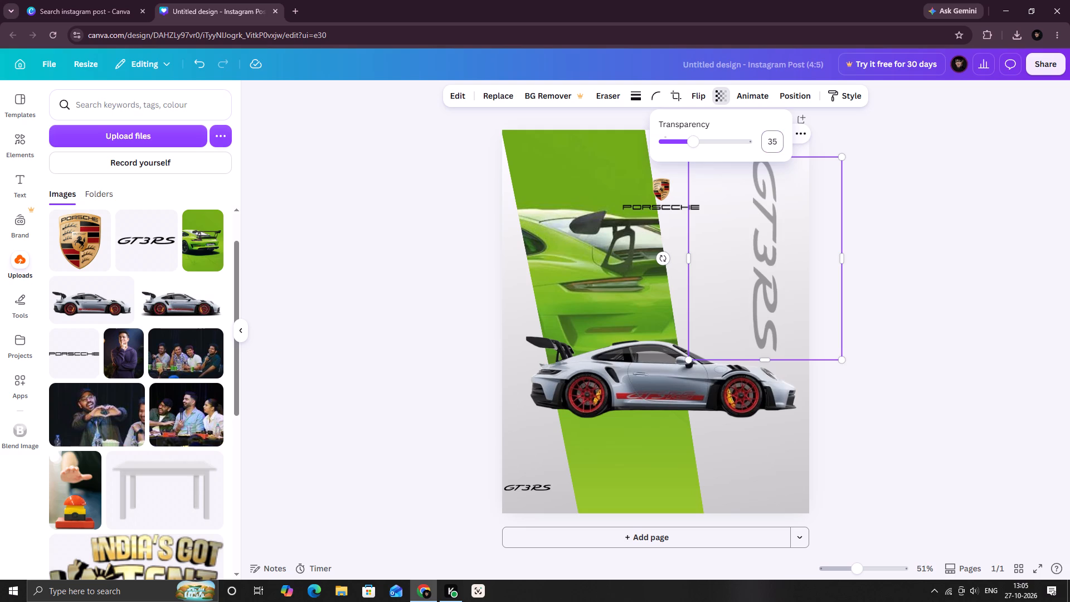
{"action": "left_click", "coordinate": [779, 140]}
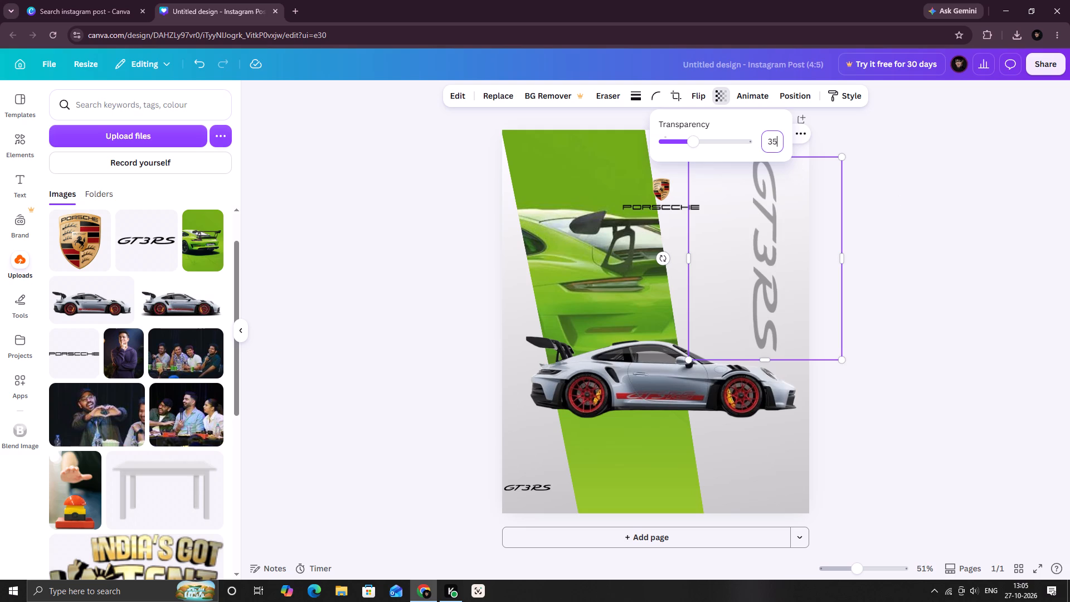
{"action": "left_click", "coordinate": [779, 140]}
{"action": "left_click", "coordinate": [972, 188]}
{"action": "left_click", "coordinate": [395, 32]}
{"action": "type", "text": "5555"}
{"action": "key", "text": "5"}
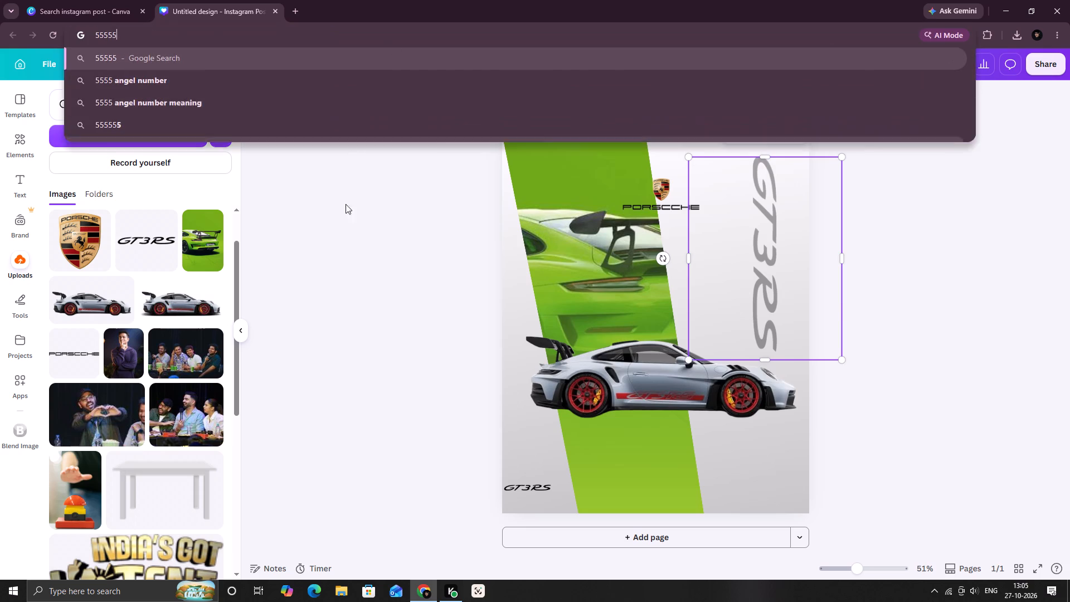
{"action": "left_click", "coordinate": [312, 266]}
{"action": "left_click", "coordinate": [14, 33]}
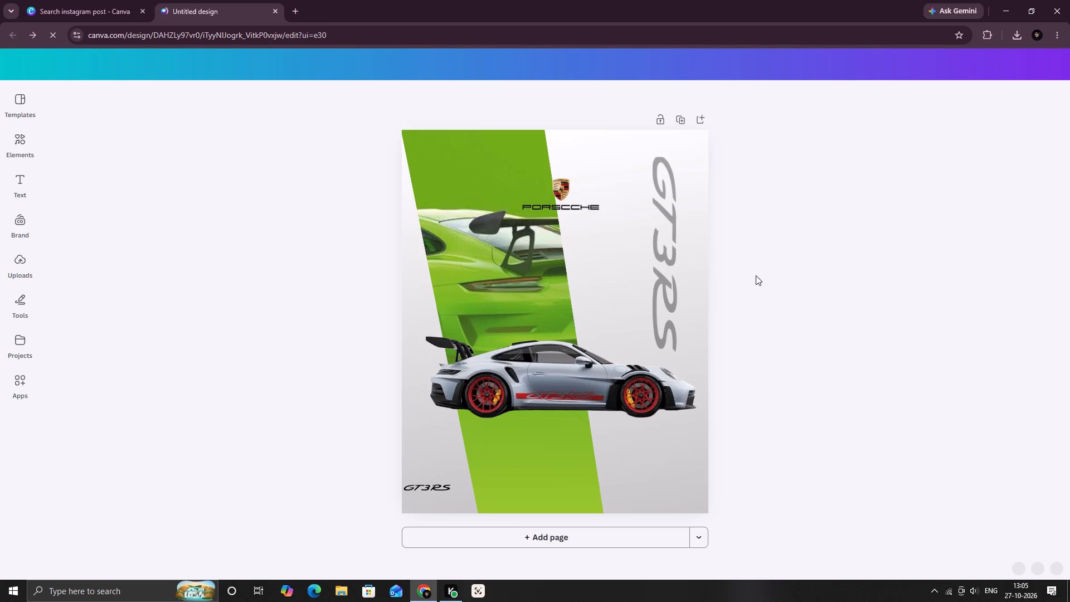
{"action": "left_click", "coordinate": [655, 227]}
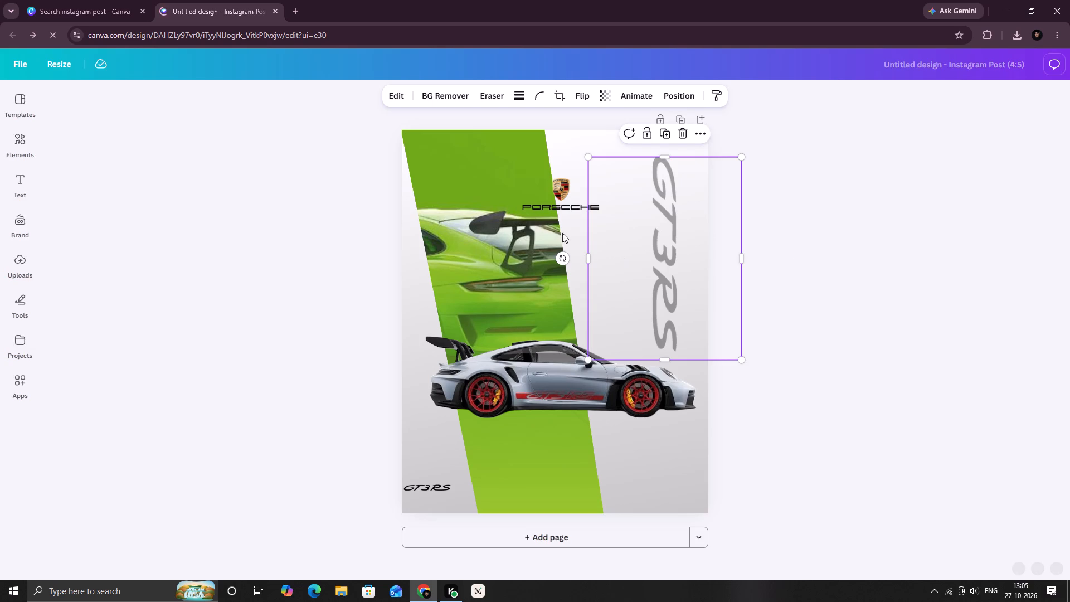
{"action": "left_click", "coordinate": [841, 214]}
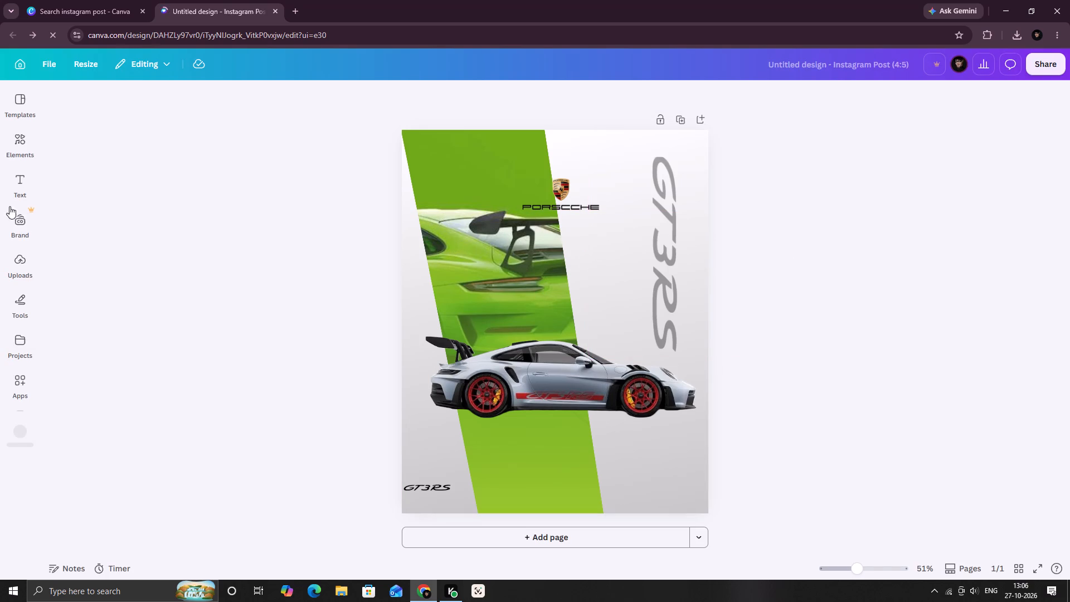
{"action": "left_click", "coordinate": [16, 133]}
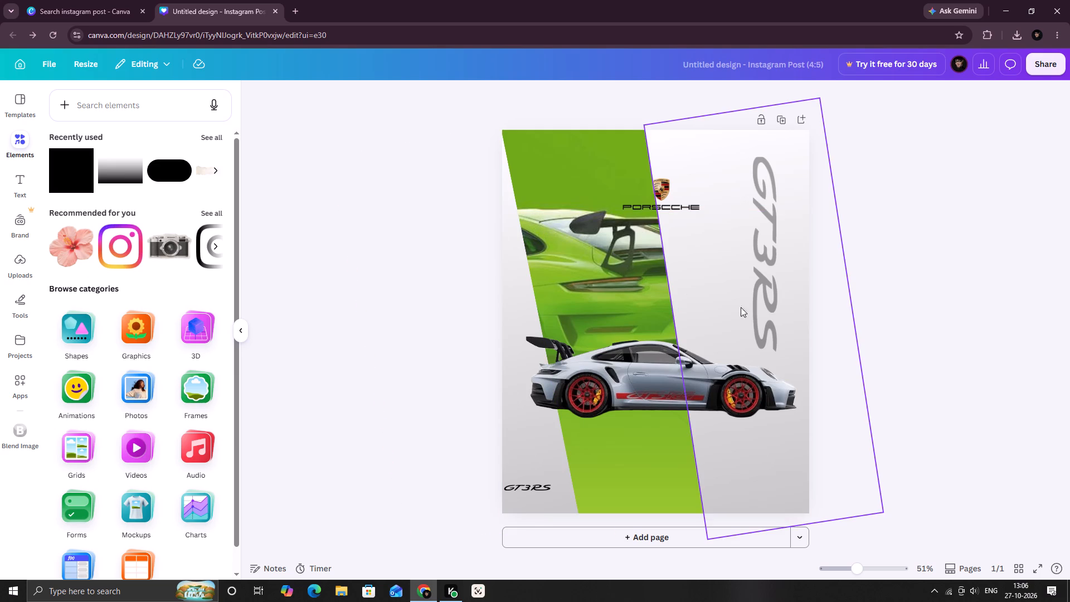
Enter "lucidity" as a search for fonts and combinations, and add a new default text box to the page.
{"action": "left_click", "coordinate": [23, 175]}
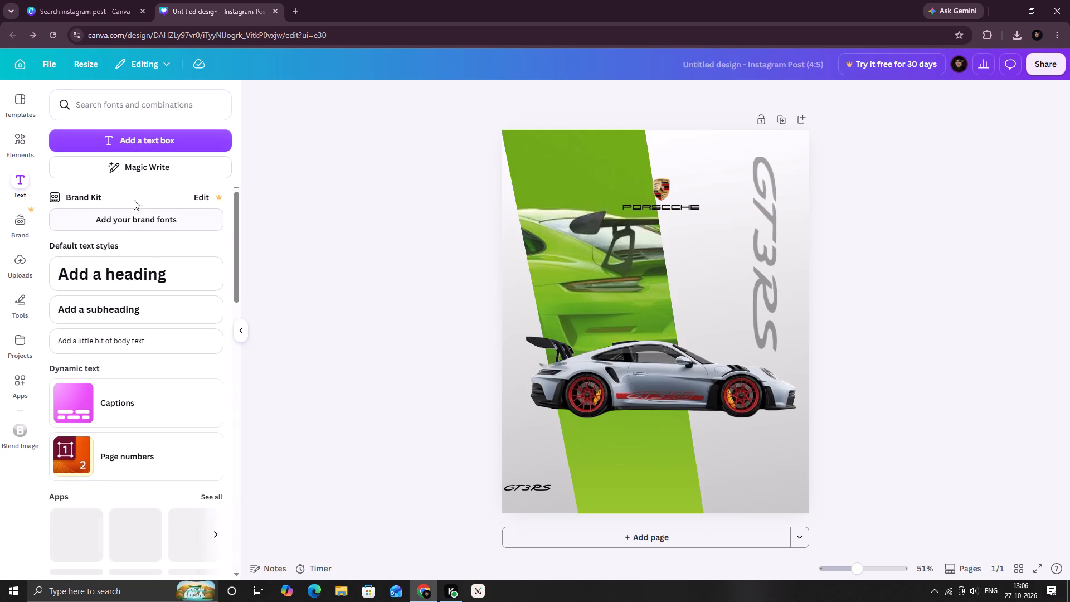
{"action": "left_click", "coordinate": [112, 105]}
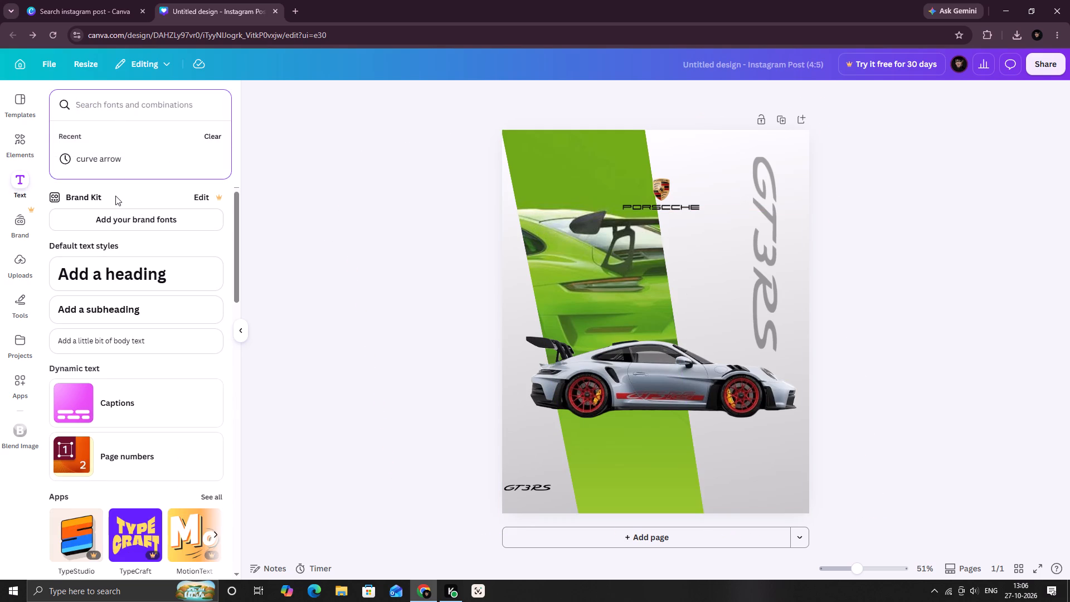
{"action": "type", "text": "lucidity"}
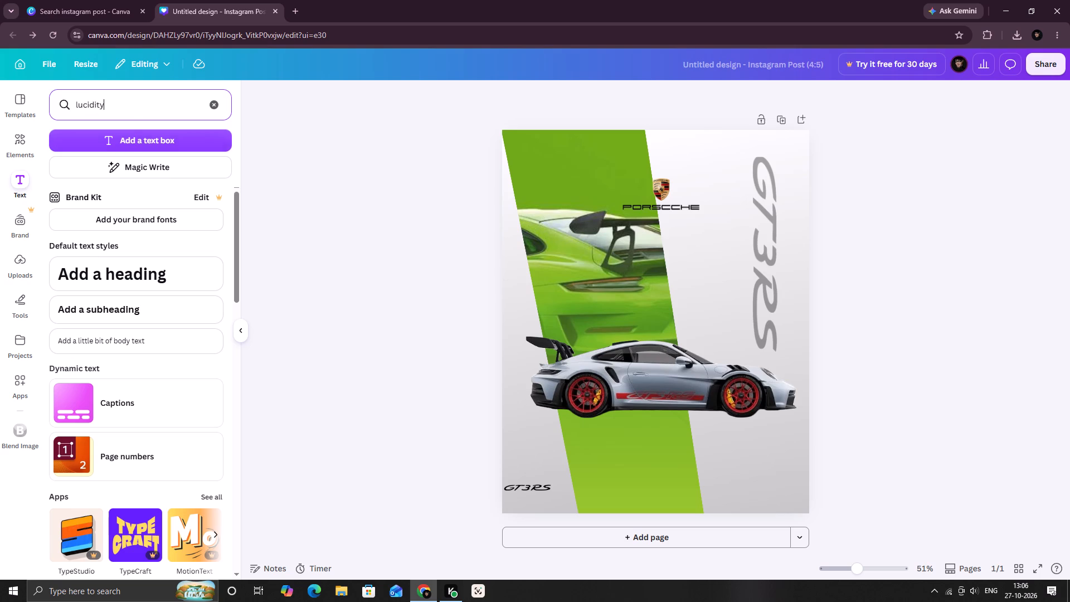
{"action": "left_click", "coordinate": [142, 139]}
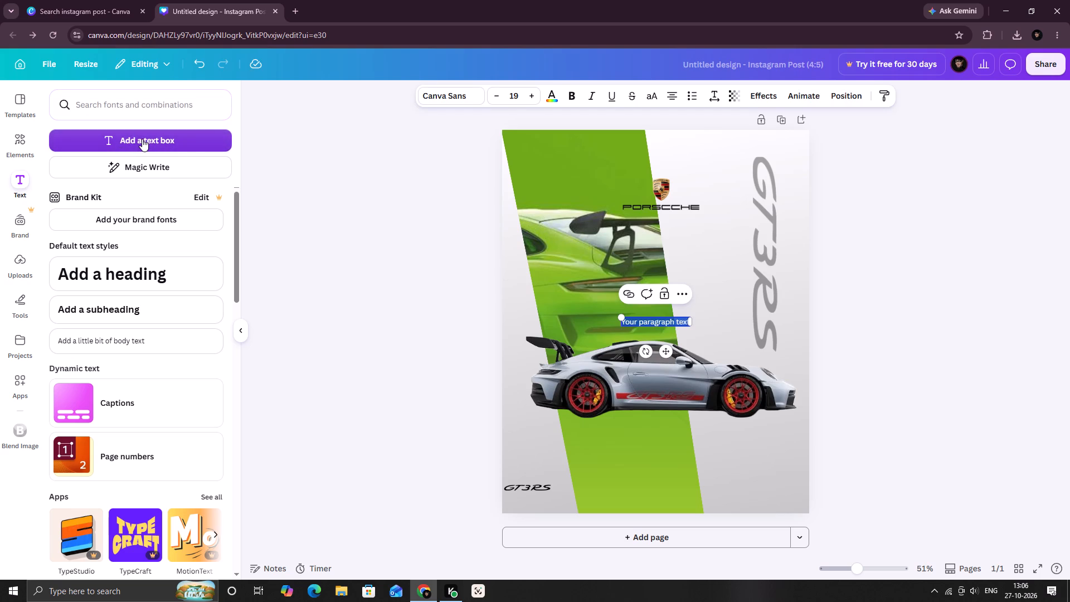
Search the fonts for "lucdi" to restyle the new paragraph text box above the silver car.
{"action": "left_click", "coordinate": [461, 96]}
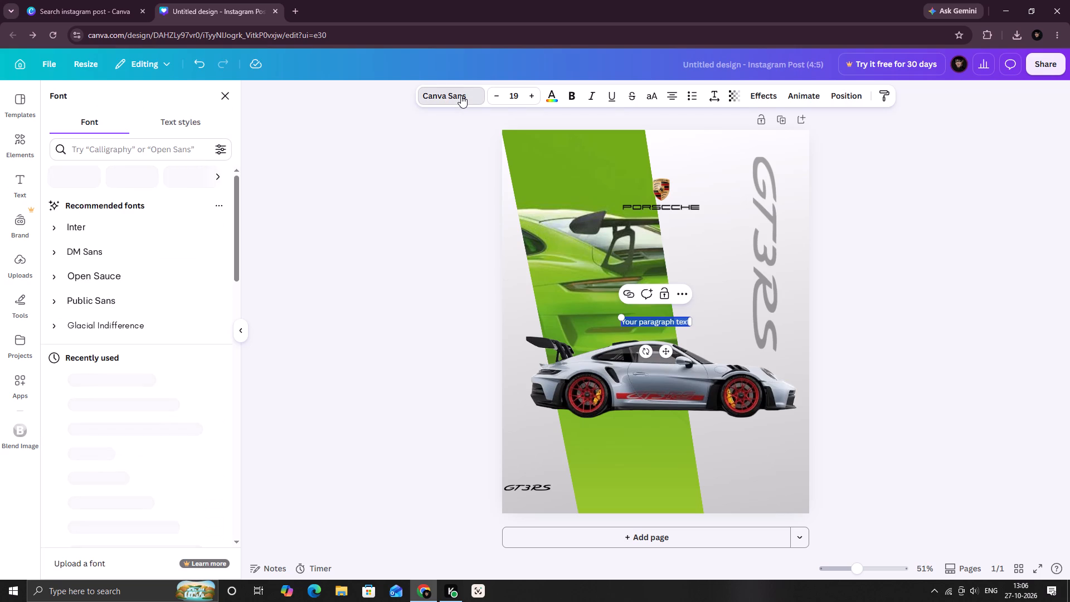
{"action": "left_click", "coordinate": [145, 156]}
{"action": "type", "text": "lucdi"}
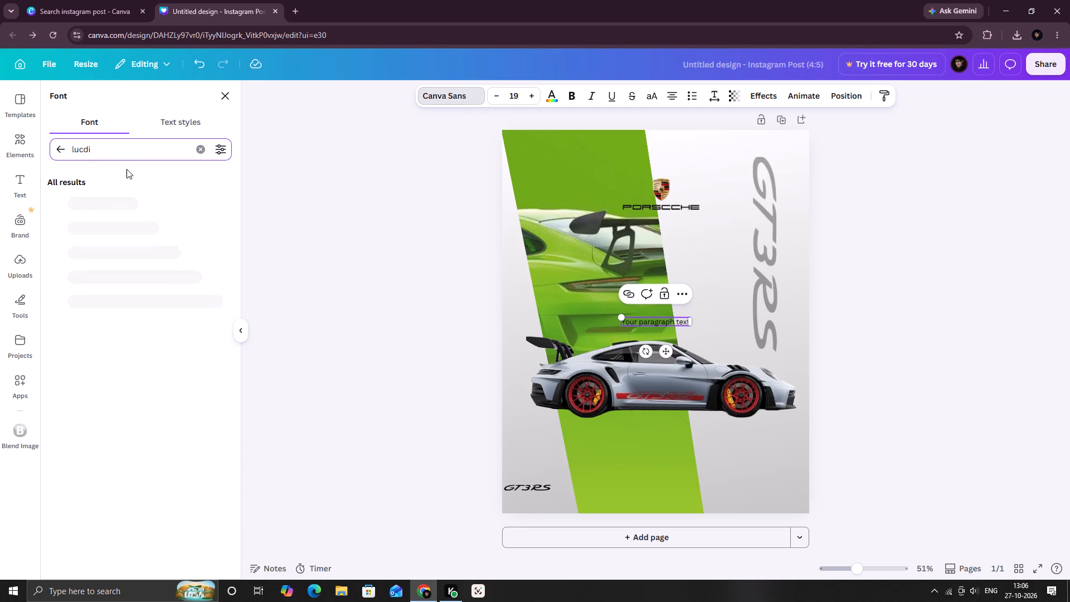
Search the fonts for "lucidity" and apply the wide Lucidity Expanded font to the new paragraph text box.
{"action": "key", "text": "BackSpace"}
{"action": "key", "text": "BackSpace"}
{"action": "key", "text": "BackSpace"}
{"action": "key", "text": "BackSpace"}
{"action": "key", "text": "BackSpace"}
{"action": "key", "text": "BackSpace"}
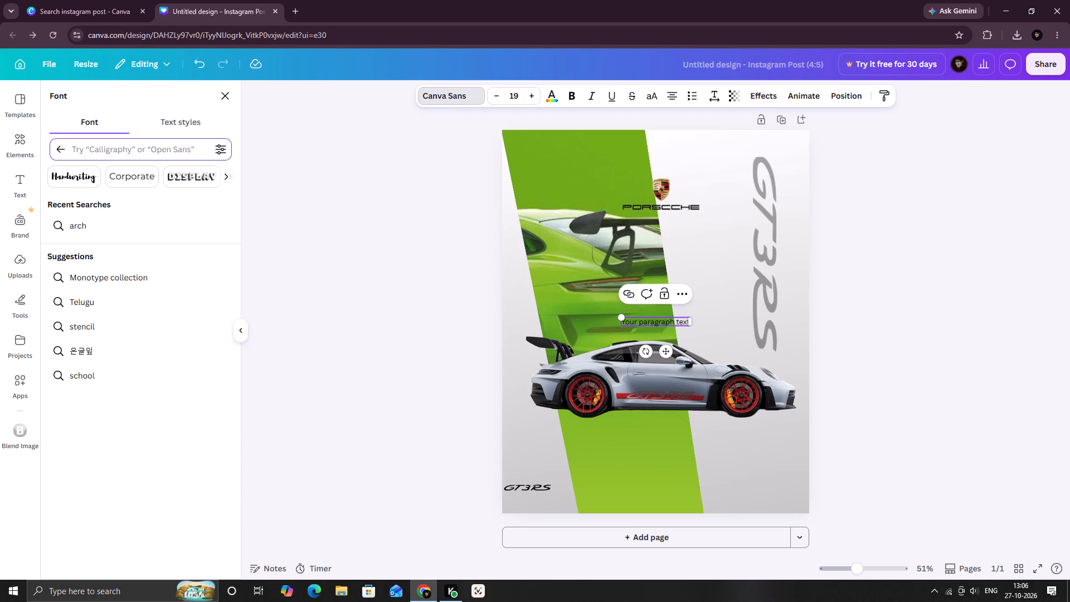
{"action": "type", "text": "luci"}
{"action": "type", "text": "dity"}
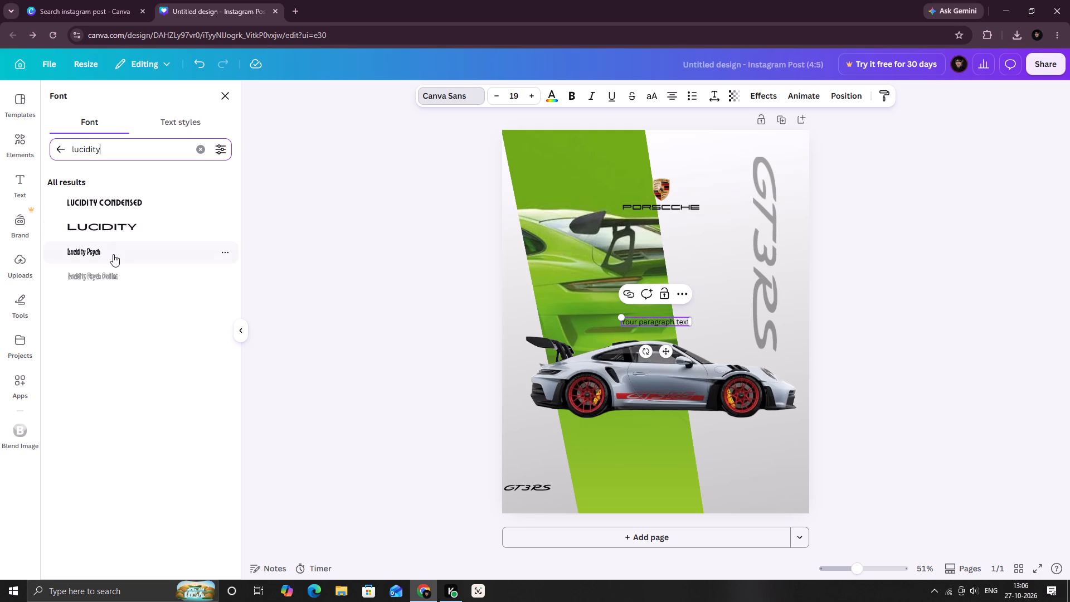
{"action": "scroll", "coordinate": [129, 256], "scroll_direction": "down", "scroll_amount": 1}
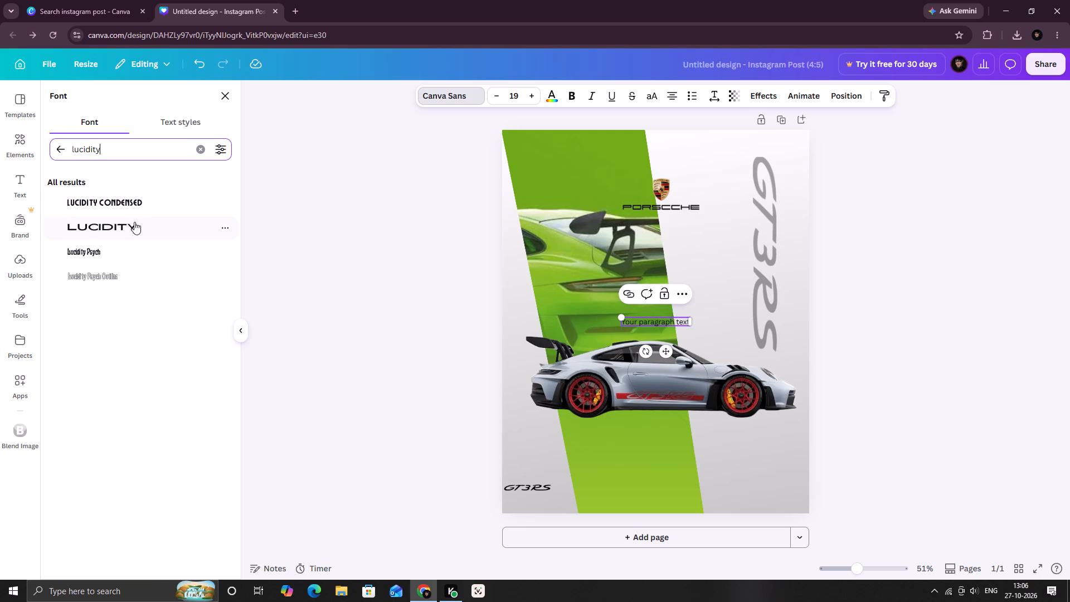
{"action": "left_click", "coordinate": [132, 228]}
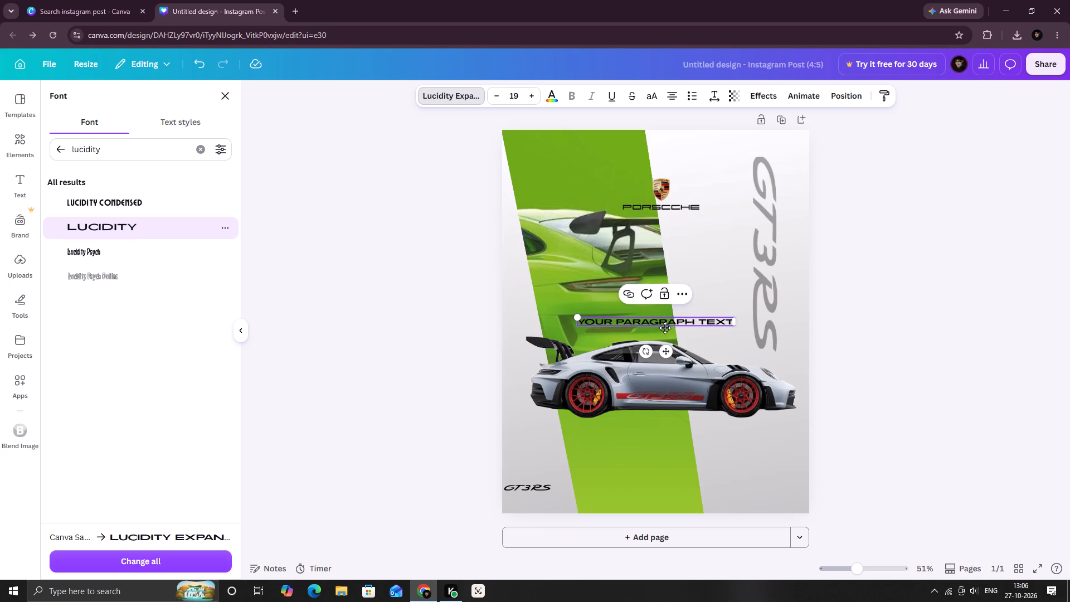
Move the paragraph text just below the silver car and reduce it to font size 18.
{"action": "left_click_drag", "start_coordinate": [664, 328], "coordinate": [647, 446]}
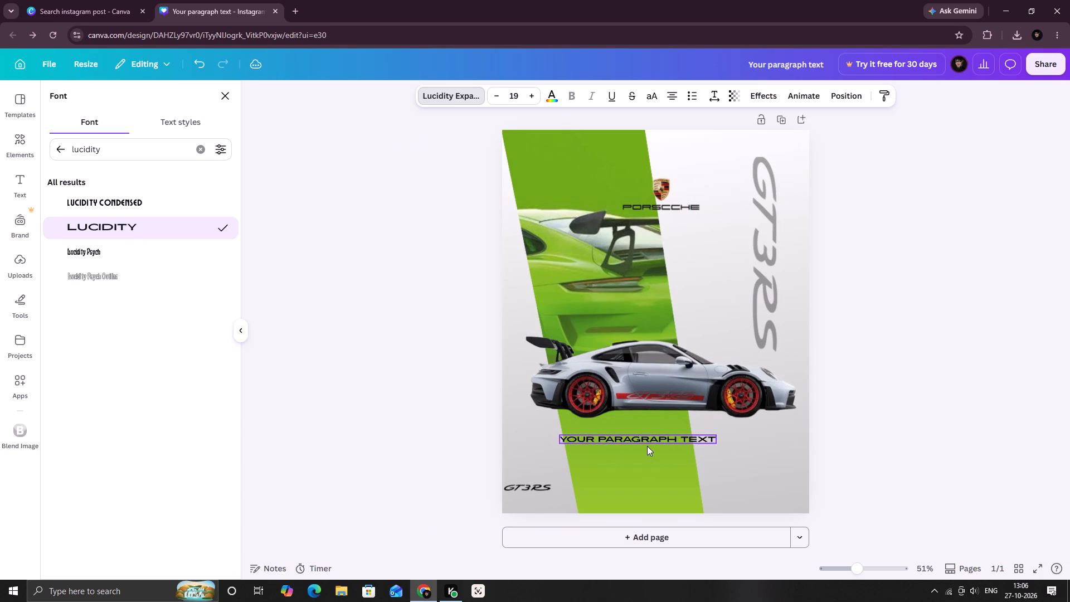
{"action": "left_click_drag", "start_coordinate": [647, 446], "coordinate": [661, 433]}
{"action": "left_click_drag", "start_coordinate": [729, 430], "coordinate": [719, 479]}
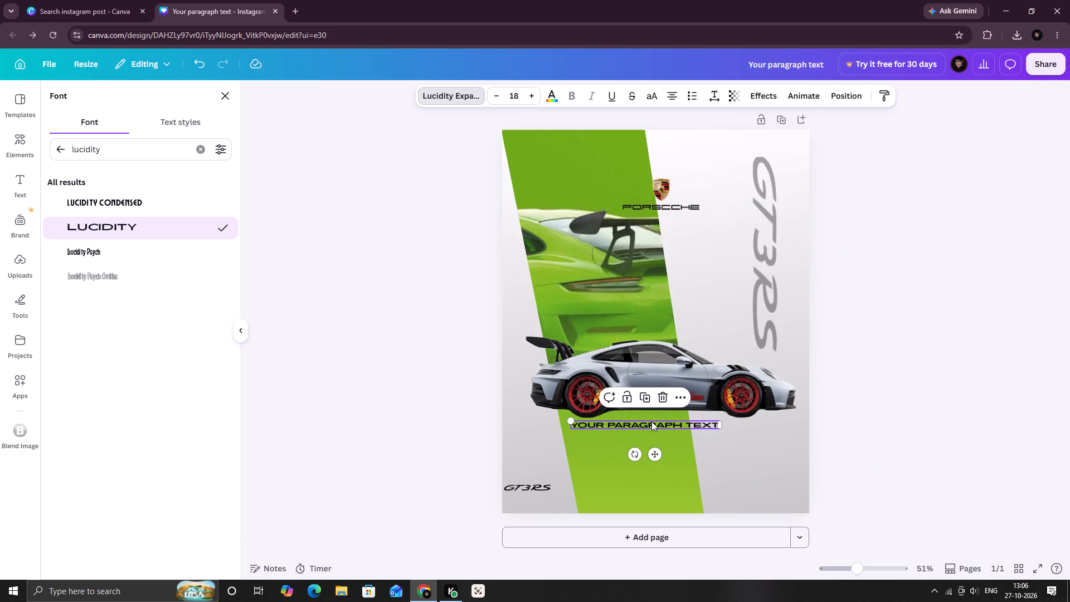
Replace the placeholder text below the car with "296 KMPH".
{"action": "left_click", "coordinate": [651, 421]}
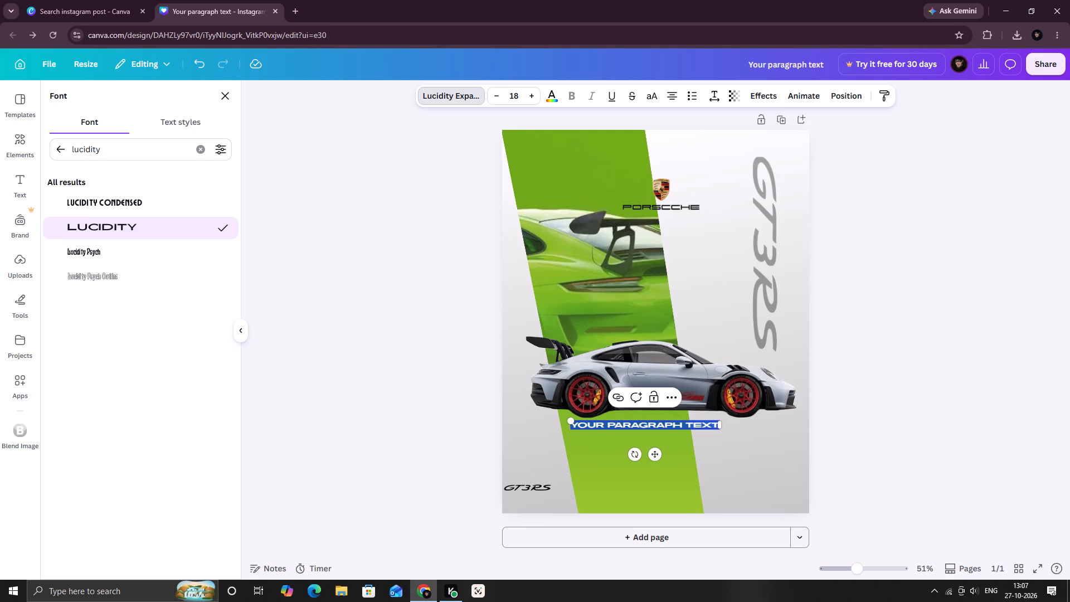
{"action": "type", "text": "29"}
{"action": "key", "text": "6"}
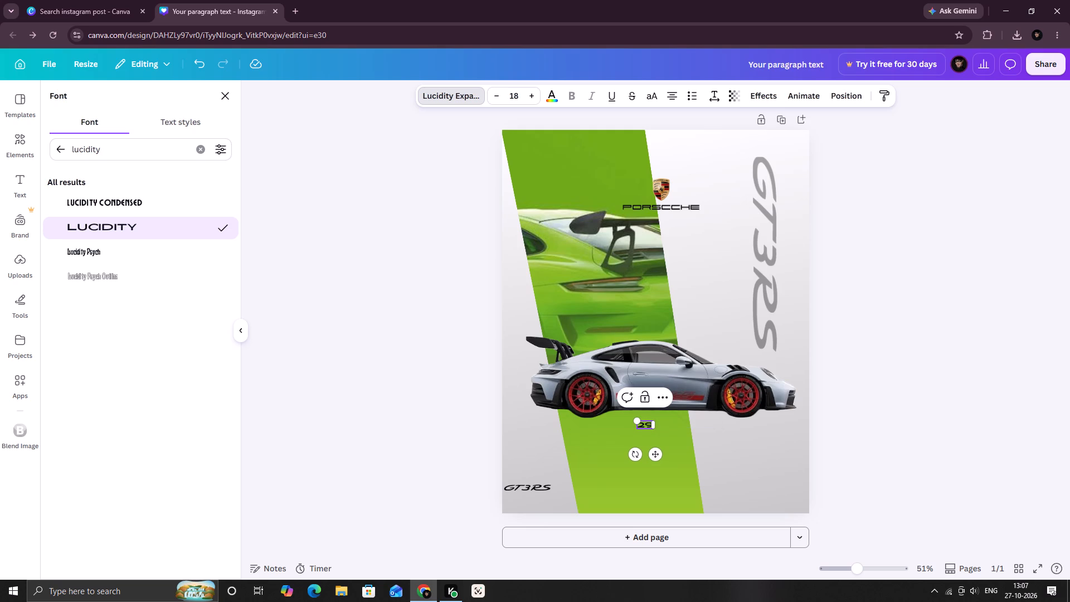
{"action": "key", "text": "space"}
{"action": "type", "text": "KMPH"}
Add an indented line "3996 CC" to the text box, leaving a blank line beneath "296 KMPH".
{"action": "key", "text": "shift+Return"}
{"action": "key", "text": "shift+Return"}
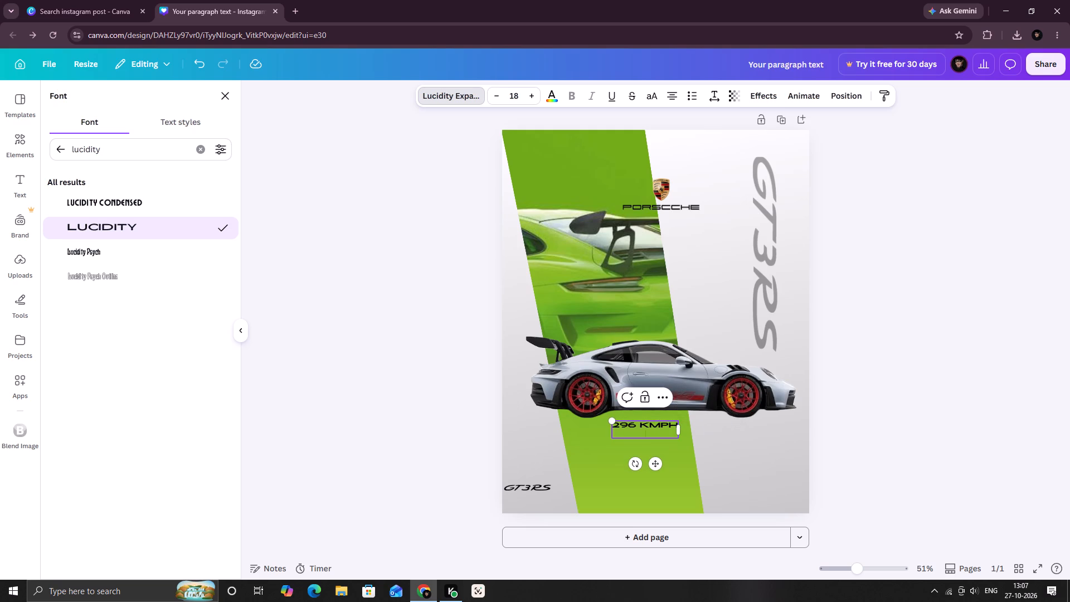
{"action": "key", "text": "space"}
{"action": "key", "text": "space"}
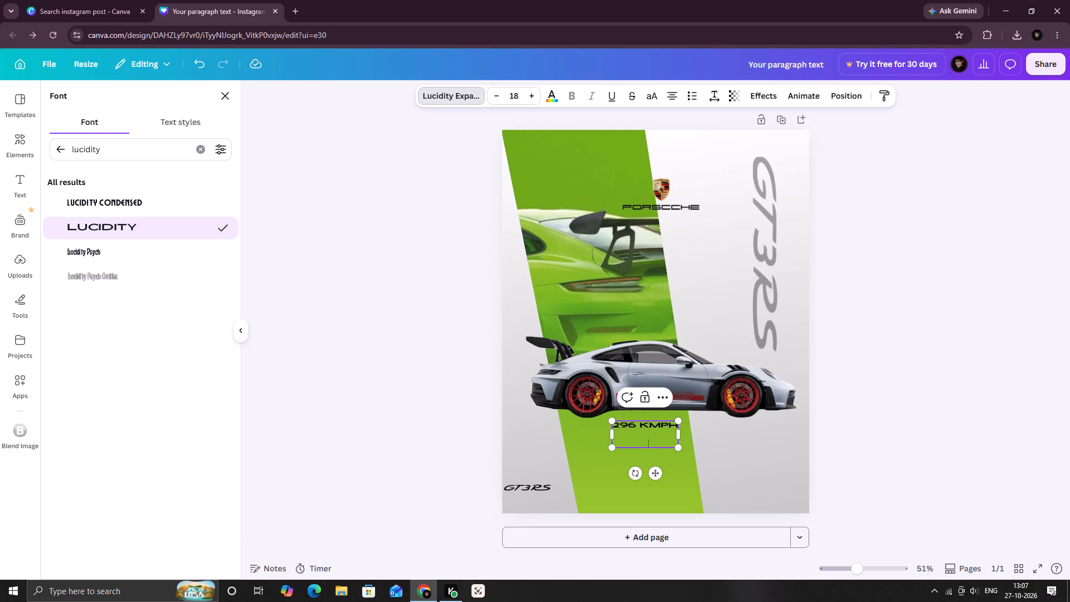
{"action": "key", "text": "space"}
{"action": "key", "text": "space"}
{"action": "key", "text": "space"}
{"action": "key", "text": "space"}
{"action": "type", "text": "39"}
{"action": "key", "text": "9"}
{"action": "key", "text": "6"}
{"action": "key", "text": "space"}
{"action": "type", "text": "CC"}
Add a third line reading "BS6 PHASE 2" directly beneath "3996 CC".
{"action": "key", "text": "shift+Return"}
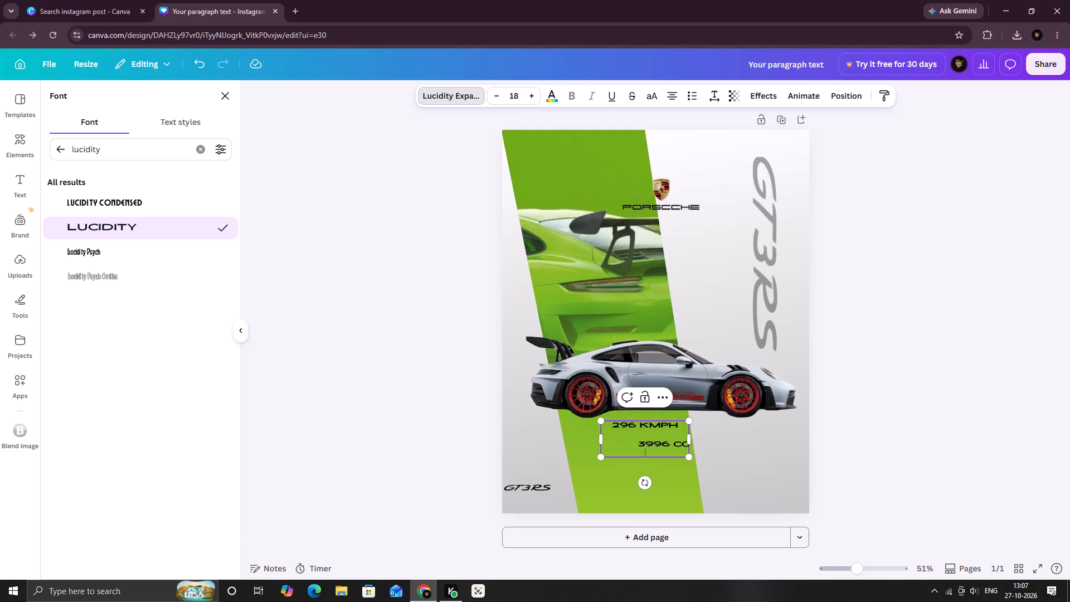
{"action": "key", "text": "space"}
{"action": "key", "text": "space"}
{"action": "key", "text": "space"}
{"action": "key", "text": "space"}
{"action": "key", "text": "space"}
{"action": "key", "text": "space"}
{"action": "key", "text": "space"}
{"action": "key", "text": "shift+b"}
{"action": "key", "text": "shift+s"}
{"action": "key", "text": "6"}
{"action": "key", "text": "space"}
{"action": "type", "text": "PHASE 2"}
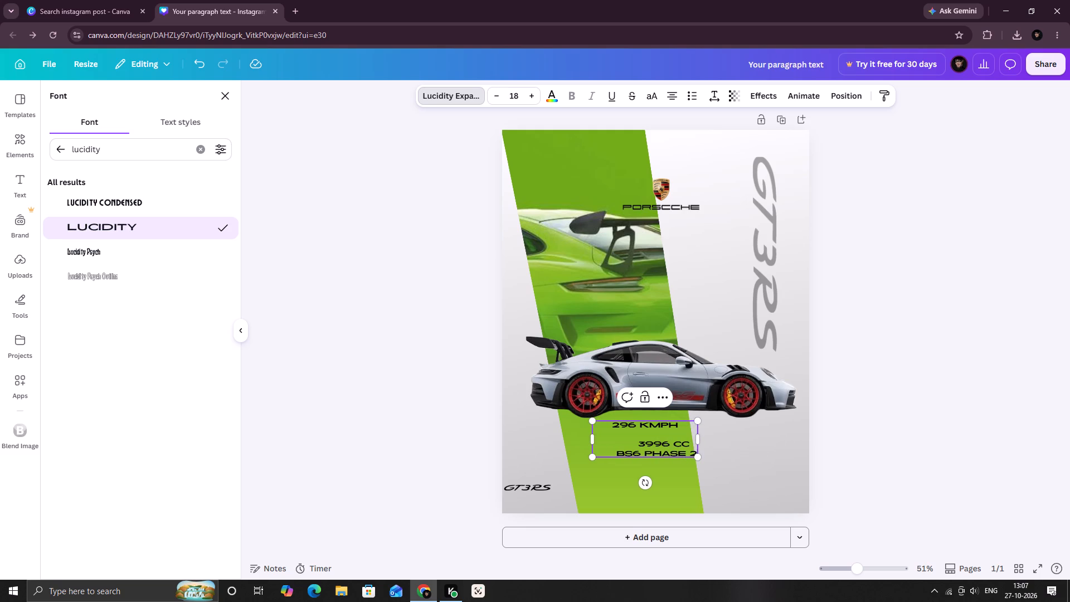
Insert a blank line above "BS6 PHASE 2" and indent that line with spaces so it sits further right than "3996 CC".
{"action": "left_click", "coordinate": [616, 452]}
{"action": "key", "text": "space"}
{"action": "key", "text": "space"}
{"action": "key", "text": "space"}
{"action": "key", "text": "space"}
{"action": "key", "text": "space"}
{"action": "key", "text": "space"}
{"action": "key", "text": "space"}
{"action": "key", "text": "space"}
{"action": "key", "text": "space"}
{"action": "key", "text": "space"}
{"action": "key", "text": "space"}
{"action": "key", "text": "space"}
{"action": "key", "text": "space"}
{"action": "key", "text": "space"}
{"action": "key", "text": "space"}
{"action": "key", "text": "space"}
{"action": "key", "text": "space"}
{"action": "key", "text": "space"}
{"action": "key", "text": "space"}
{"action": "key", "text": "space"}
{"action": "key", "text": "space"}
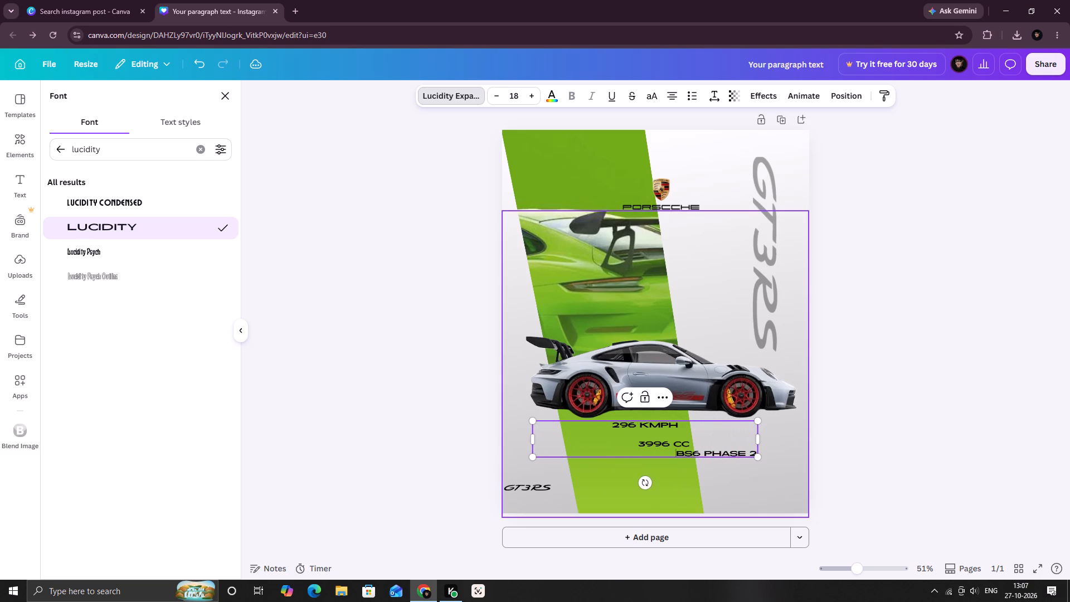
{"action": "key", "text": "space"}
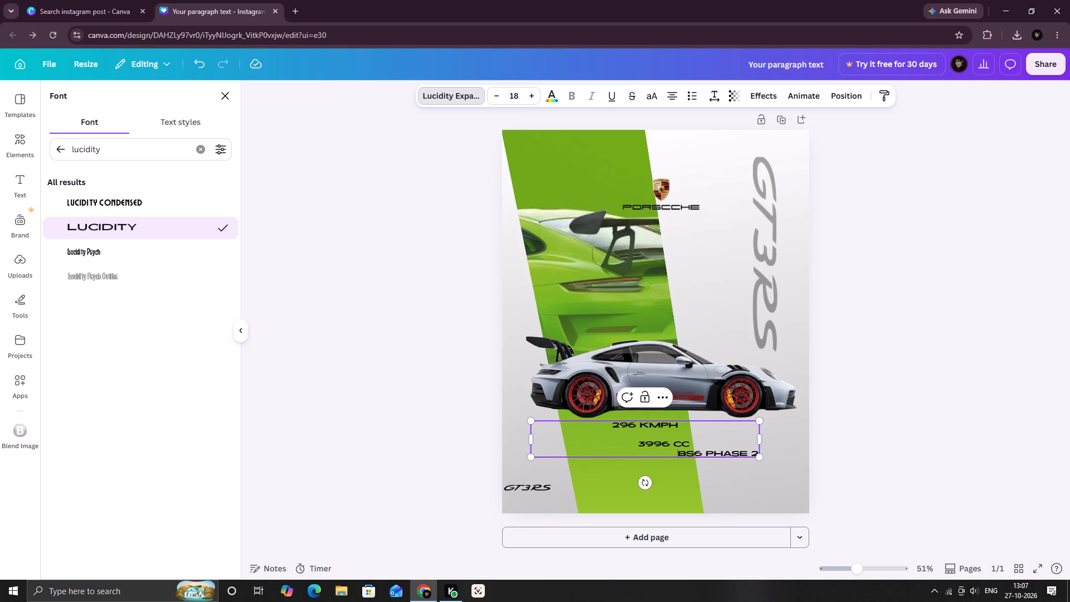
{"action": "key", "text": "Return"}
{"action": "key", "text": "space"}
{"action": "key", "text": "space"}
{"action": "key", "text": "space"}
{"action": "key", "text": "space"}
{"action": "key", "text": "space"}
{"action": "key", "text": "space"}
{"action": "key", "text": "space"}
{"action": "key", "text": "space"}
{"action": "key", "text": "space"}
{"action": "key", "text": "space"}
{"action": "key", "text": "space"}
{"action": "key", "text": "space"}
{"action": "key", "text": "space"}
{"action": "key", "text": "space"}
{"action": "key", "text": "space"}
{"action": "key", "text": "space"}
{"action": "key", "text": "space"}
{"action": "key", "text": "space"}
{"action": "key", "text": "space"}
{"action": "key", "text": "space"}
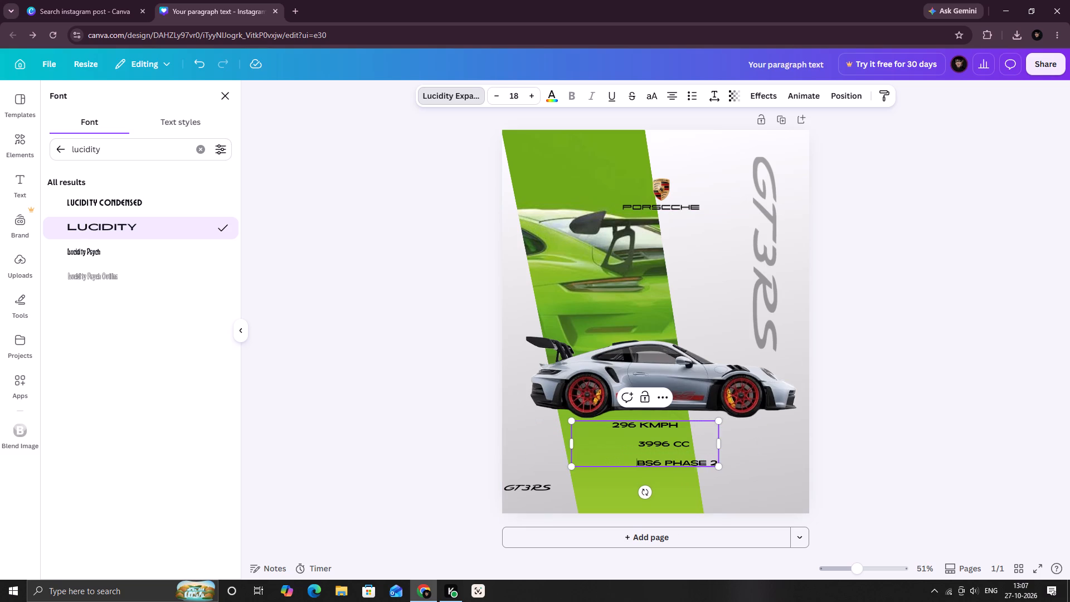
{"action": "key", "text": "space"}
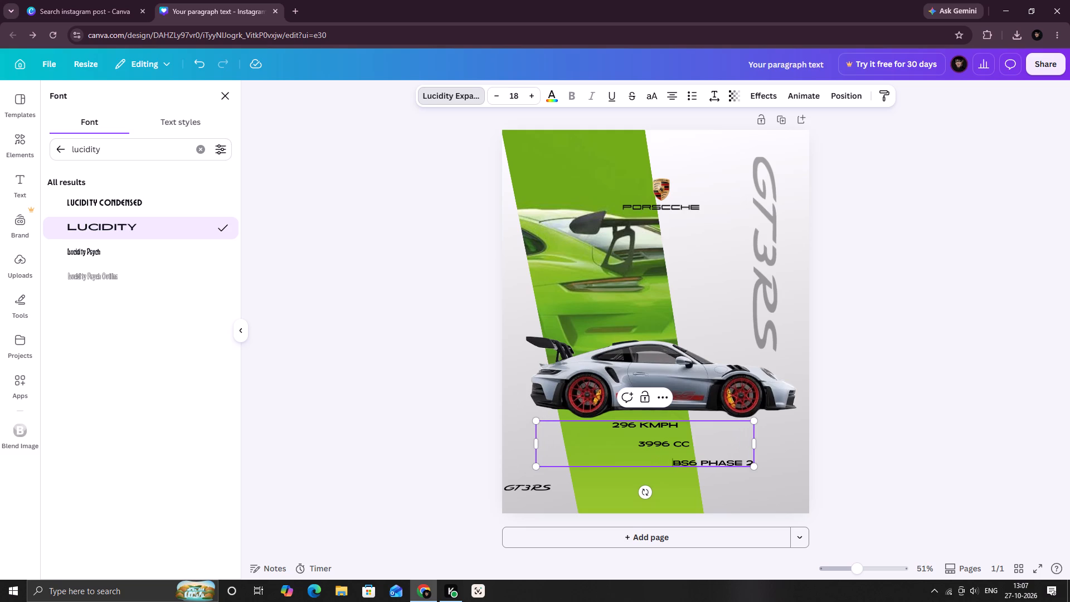
{"action": "key", "text": "space"}
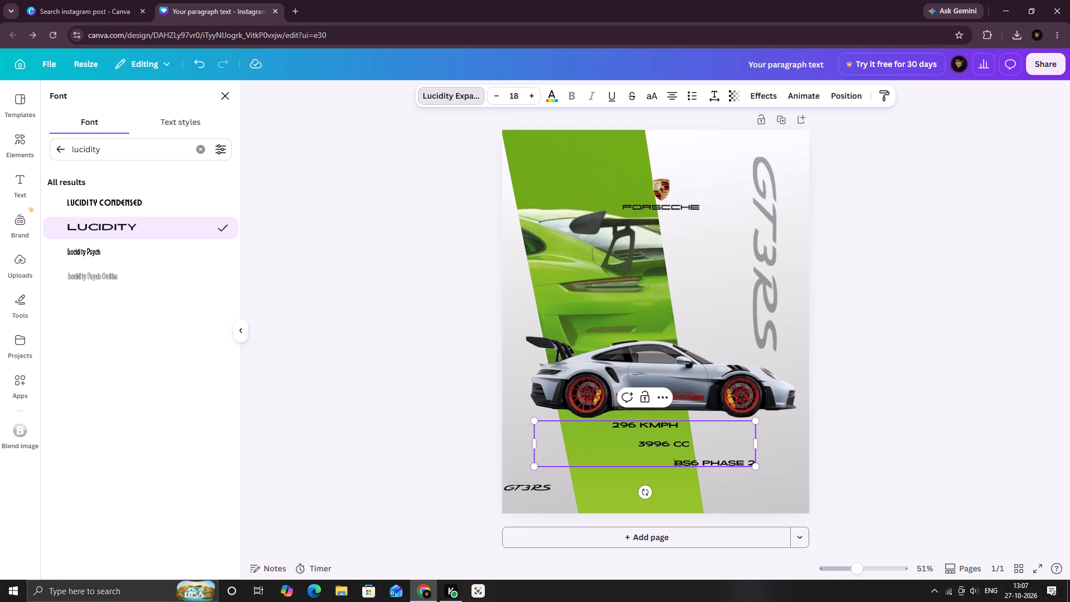
Indent the "3996 CC" line further right with spaces, between the first and third lines.
{"action": "left_click", "coordinate": [639, 443]}
{"action": "key", "text": "space"}
{"action": "key", "text": "space"}
{"action": "key", "text": "space"}
{"action": "key", "text": "space"}
{"action": "key", "text": "space"}
{"action": "key", "text": "space"}
{"action": "key", "text": "space"}
{"action": "key", "text": "space"}
{"action": "key", "text": "space"}
{"action": "key", "text": "space"}
{"action": "key", "text": "space"}
{"action": "key", "text": "space"}
{"action": "key", "text": "space"}
Adjust the spaces before "BS6 PHASE 2" to shift it further right, continuing the staggered stepping of the three lines.
{"action": "left_click", "coordinate": [668, 460]}
{"action": "key", "text": "space"}
{"action": "key", "text": "space"}
{"action": "key", "text": "space"}
{"action": "key", "text": "space"}
{"action": "key", "text": "space"}
{"action": "key", "text": "space"}
{"action": "key", "text": "space"}
{"action": "key", "text": "space"}
{"action": "key", "text": "space"}
{"action": "key", "text": "space"}
{"action": "key", "text": "space"}
{"action": "key", "text": "space"}
{"action": "key", "text": "space"}
{"action": "key", "text": "space"}
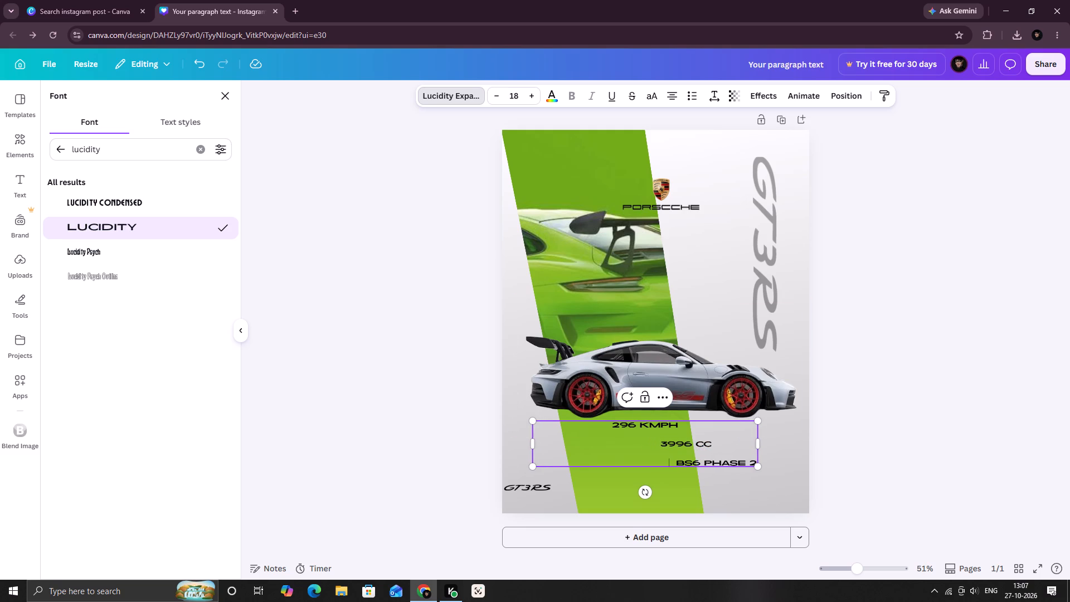
{"action": "key", "text": "BackSpace"}
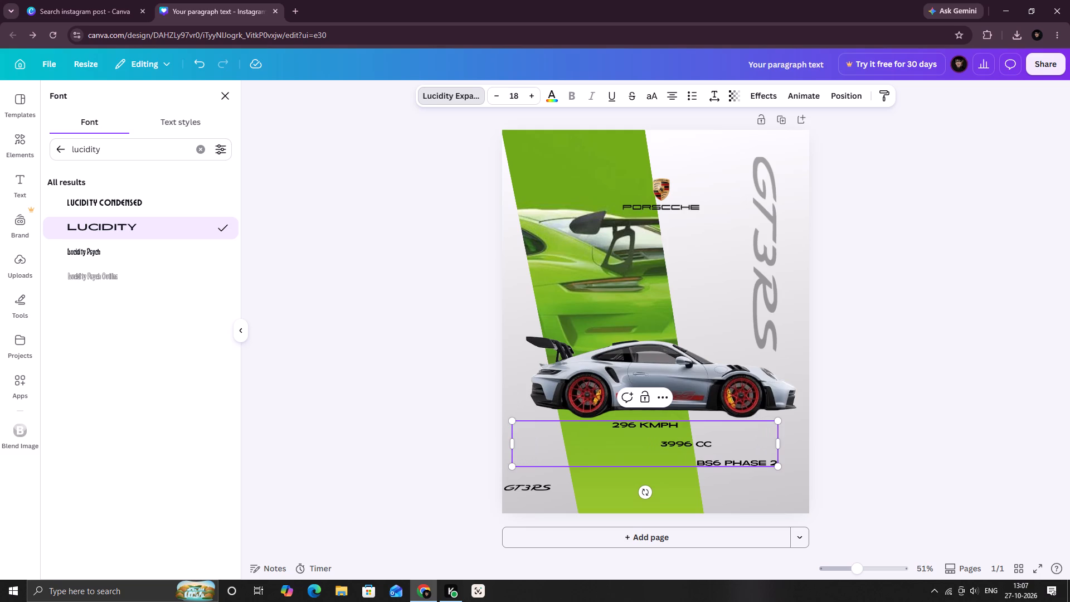
{"action": "key", "text": "BackSpace"}
{"action": "key", "text": "BackSpace"}
{"action": "key", "text": "BackSpace"}
{"action": "key", "text": "BackSpace"}
{"action": "key", "text": "BackSpace"}
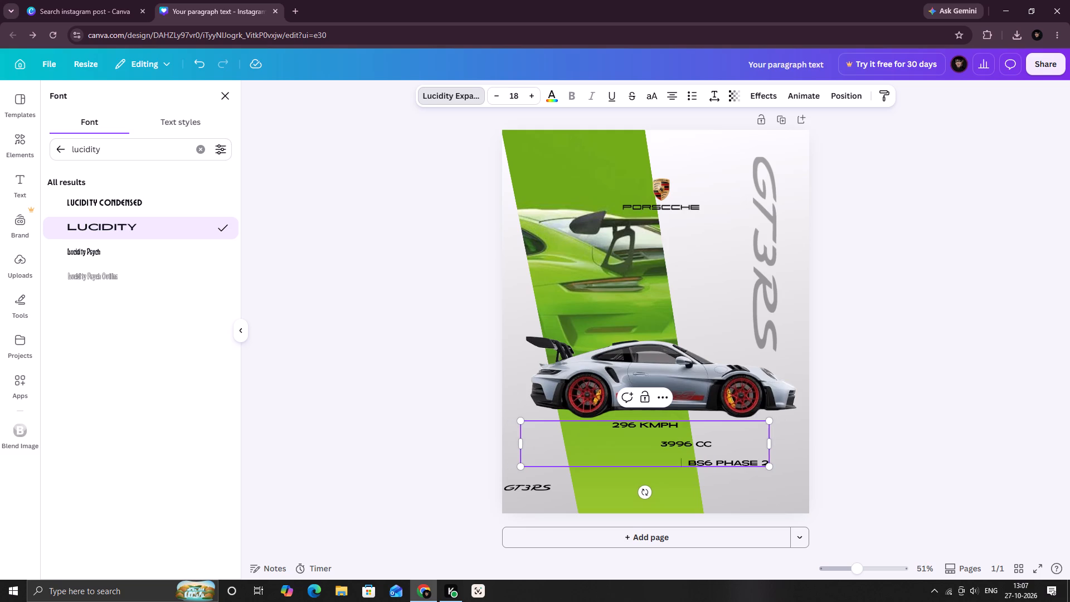
Remove a couple of spaces before "3996 CC" to nudge that line slightly left in the staggered spec text.
{"action": "left_click", "coordinate": [656, 444]}
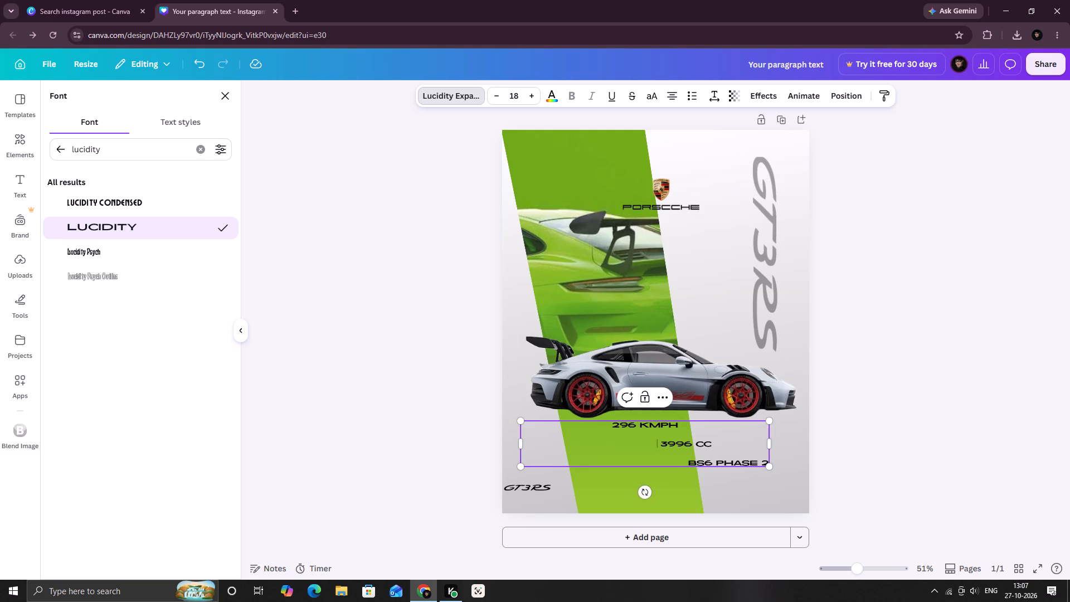
{"action": "left_click", "coordinate": [662, 447]}
{"action": "key", "text": "space"}
{"action": "key", "text": "BackSpace"}
{"action": "key", "text": "BackSpace"}
{"action": "key", "text": "BackSpace"}
Remove several spaces before "BS6 PHASE 2" to shift that line slightly left in the staggered spec text.
{"action": "left_click", "coordinate": [685, 460]}
{"action": "key", "text": "space"}
{"action": "key", "text": "BackSpace"}
{"action": "key", "text": "BackSpace"}
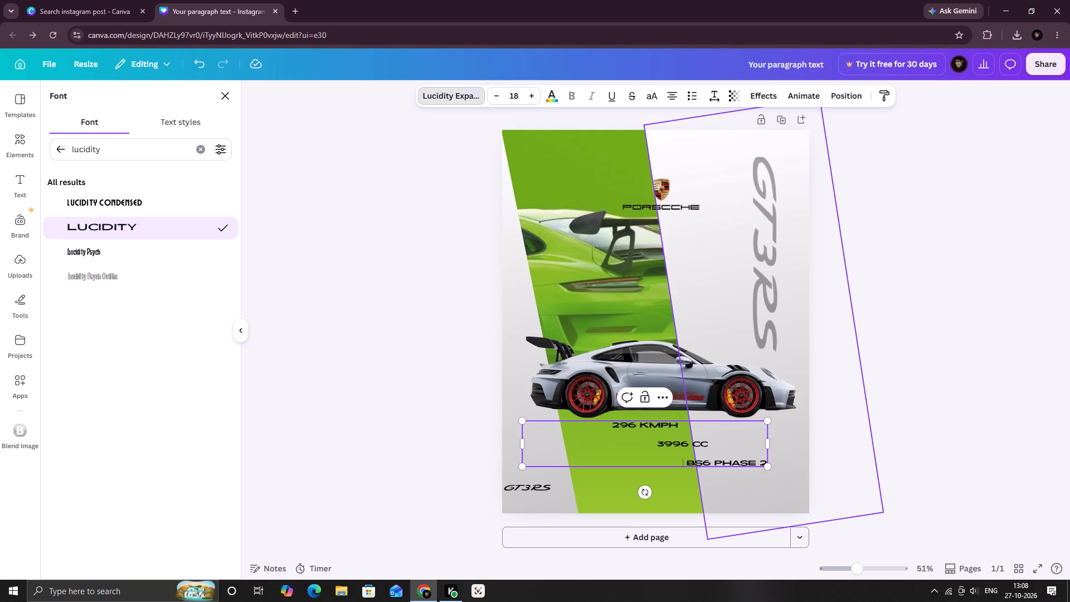
{"action": "key", "text": "BackSpace"}
{"action": "key", "text": "BackSpace"}
{"action": "key", "text": "BackSpace"}
{"action": "key", "text": "BackSpace"}
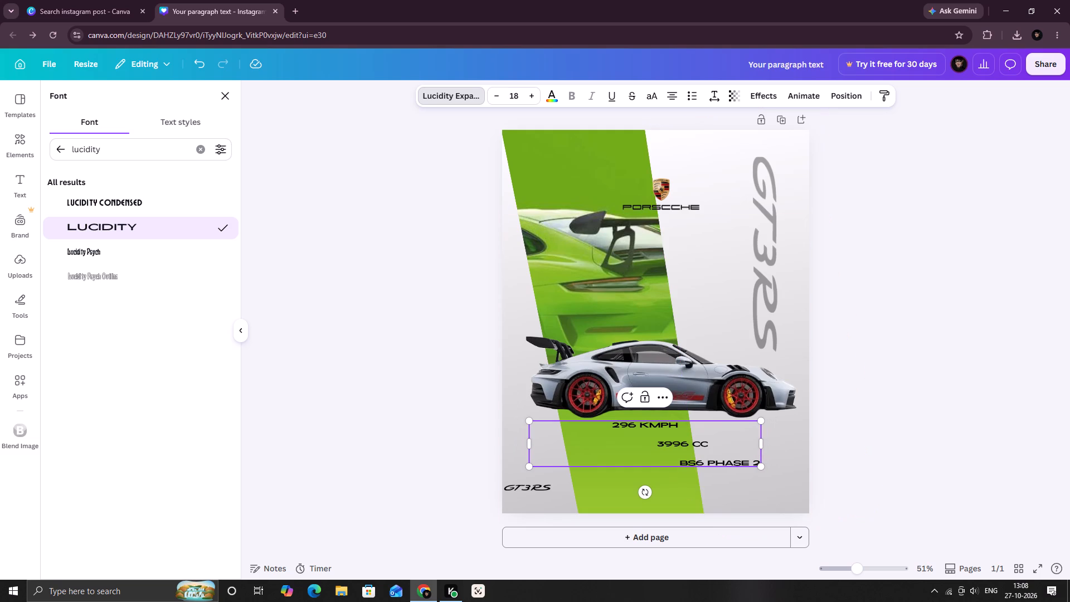
{"action": "left_click", "coordinate": [600, 452]}
{"action": "left_click", "coordinate": [779, 436]}
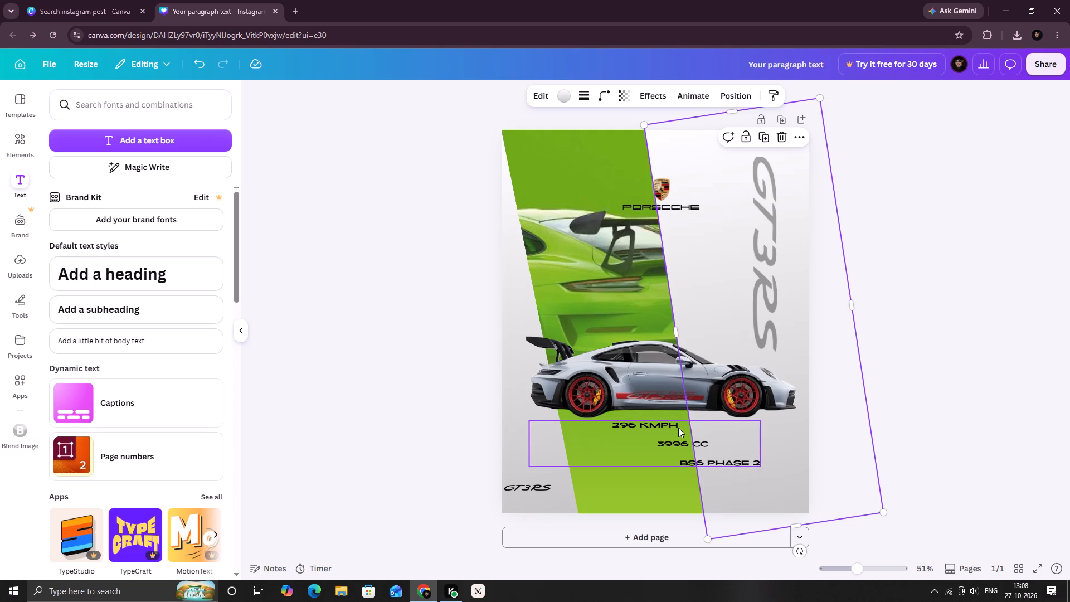
Move the three-line spec text block slightly left and down, beneath the car.
{"action": "left_click", "coordinate": [678, 428]}
{"action": "left_click_drag", "start_coordinate": [687, 423], "coordinate": [657, 430]}
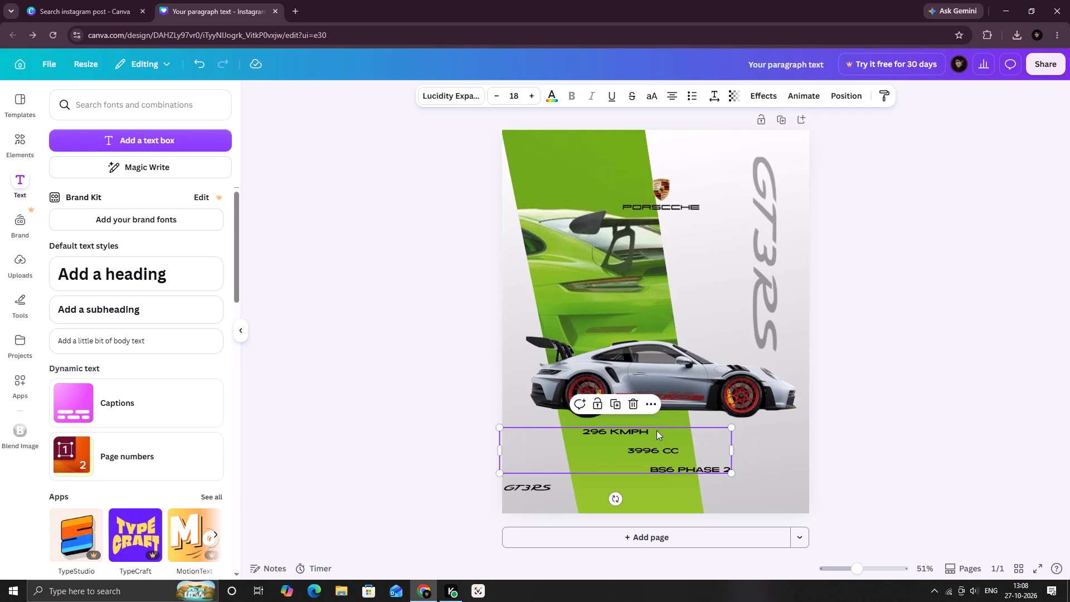
{"action": "left_click_drag", "start_coordinate": [580, 431], "coordinate": [624, 433]}
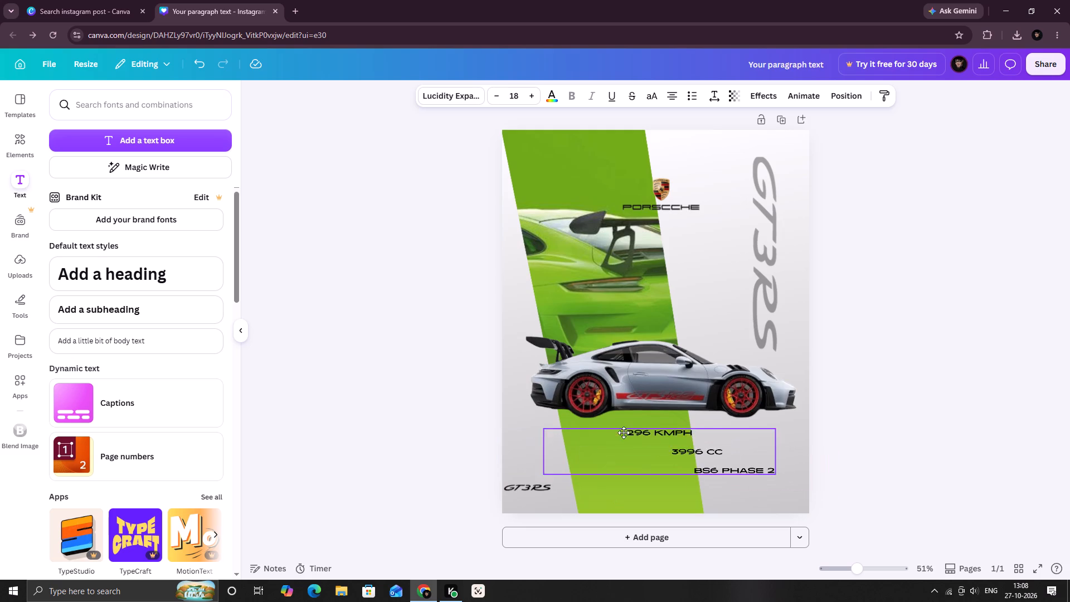
{"action": "left_click_drag", "start_coordinate": [624, 433], "coordinate": [591, 434]}
Recolour all three spec lines, from "296 KMPH" to "BS6 PHASE 2", white.
{"action": "left_click", "coordinate": [595, 433]}
{"action": "left_click_drag", "start_coordinate": [595, 433], "coordinate": [736, 477]}
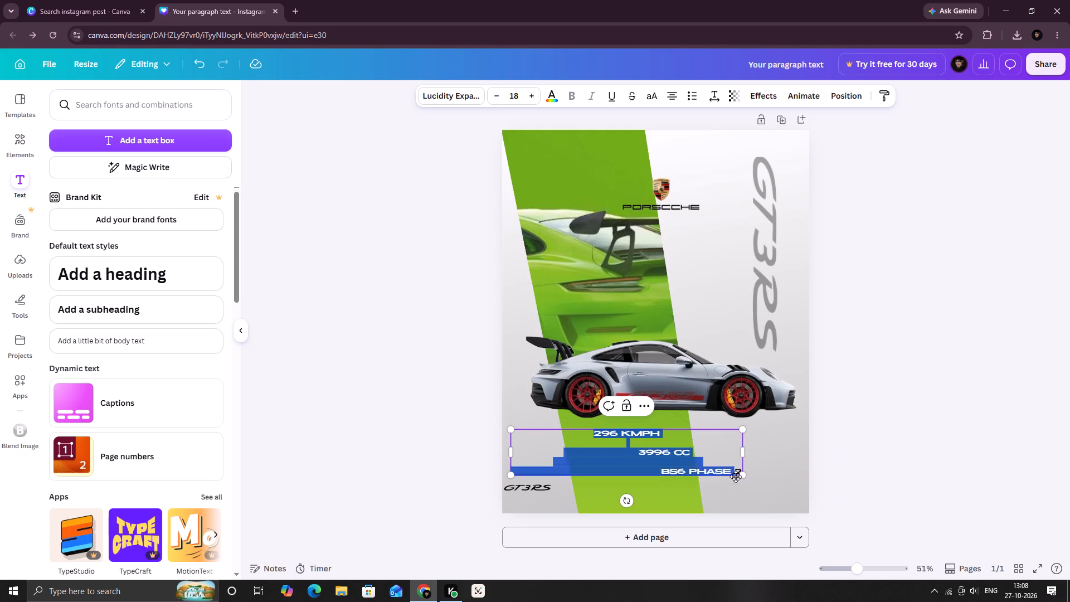
{"action": "left_click_drag", "start_coordinate": [736, 477], "coordinate": [738, 472]}
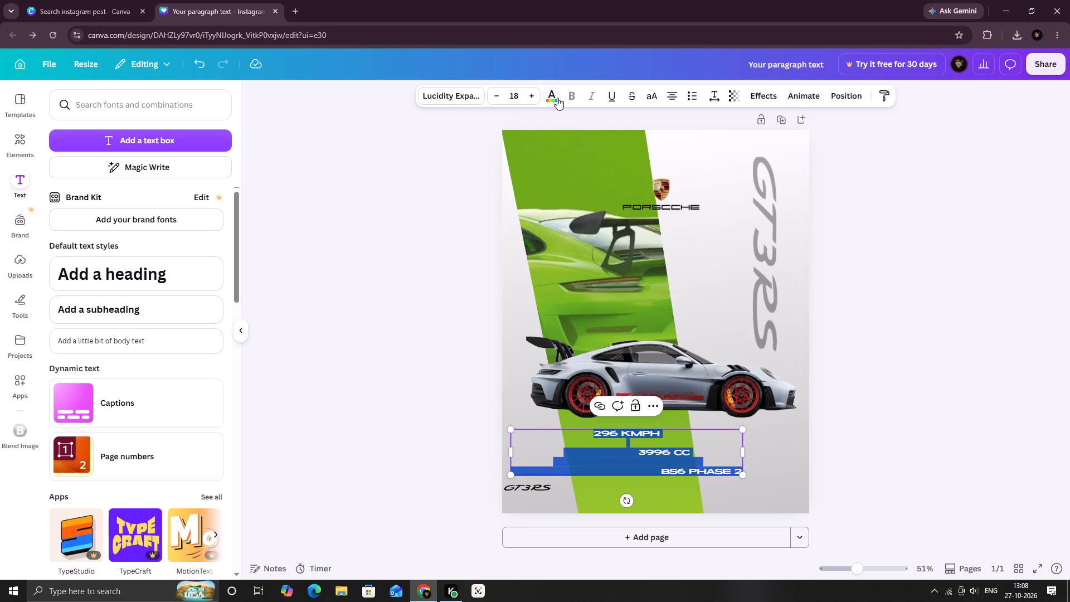
{"action": "left_click", "coordinate": [555, 98]}
{"action": "left_click", "coordinate": [59, 215]}
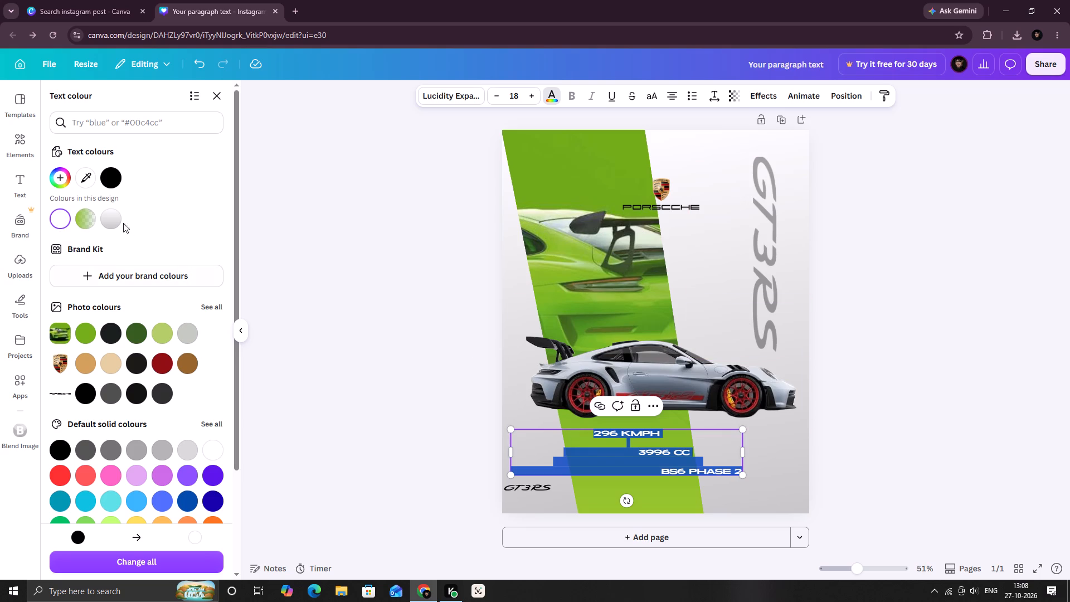
{"action": "left_click", "coordinate": [81, 223]}
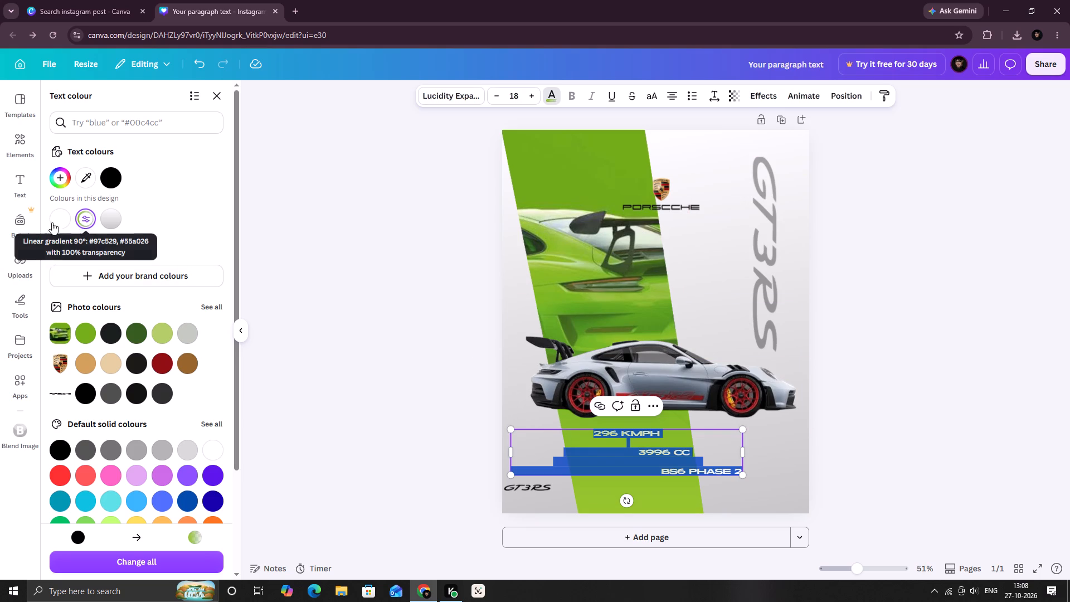
{"action": "left_click", "coordinate": [45, 218]}
{"action": "double_click", "coordinate": [57, 222]}
{"action": "left_click", "coordinate": [244, 234]}
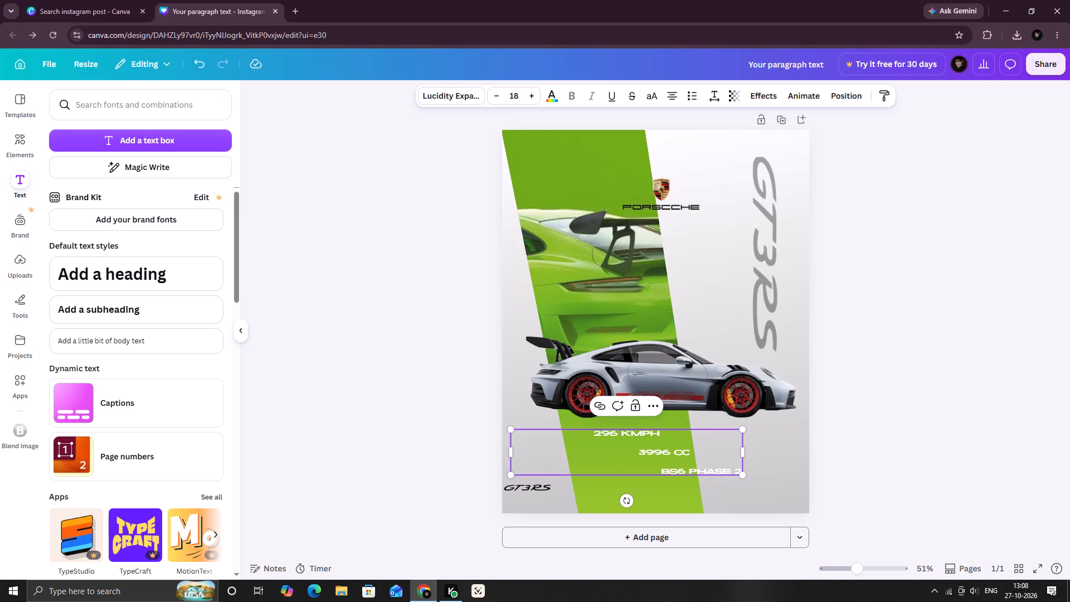
Move the white spec text block left so its lines sit over the lower green band.
{"action": "left_click_drag", "start_coordinate": [698, 438], "coordinate": [687, 439]}
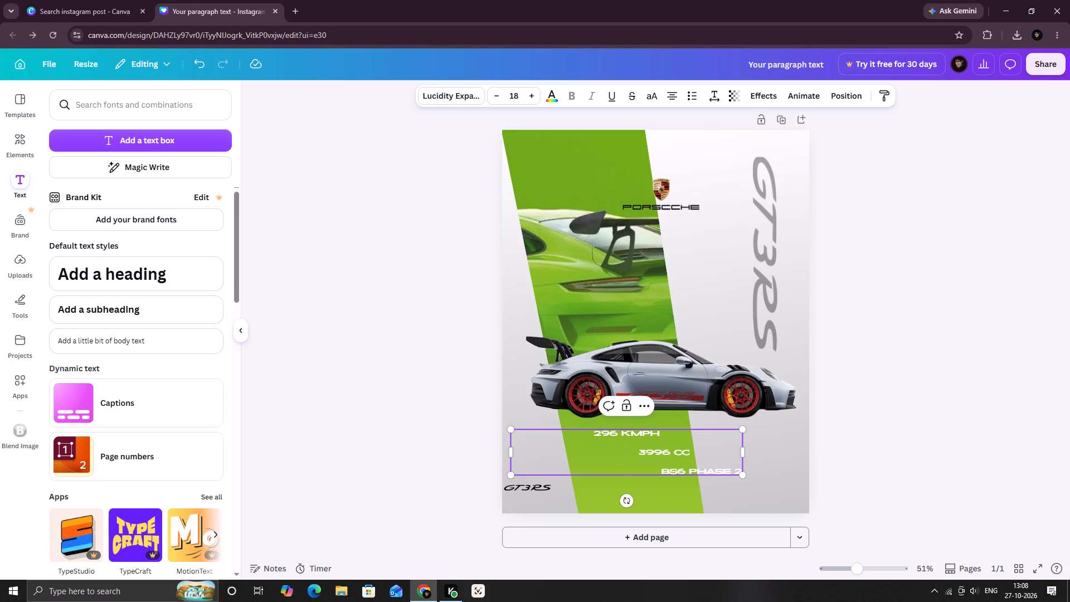
{"action": "left_click_drag", "start_coordinate": [624, 467], "coordinate": [601, 468]}
{"action": "left_click", "coordinate": [616, 460]}
{"action": "left_click", "coordinate": [693, 420]}
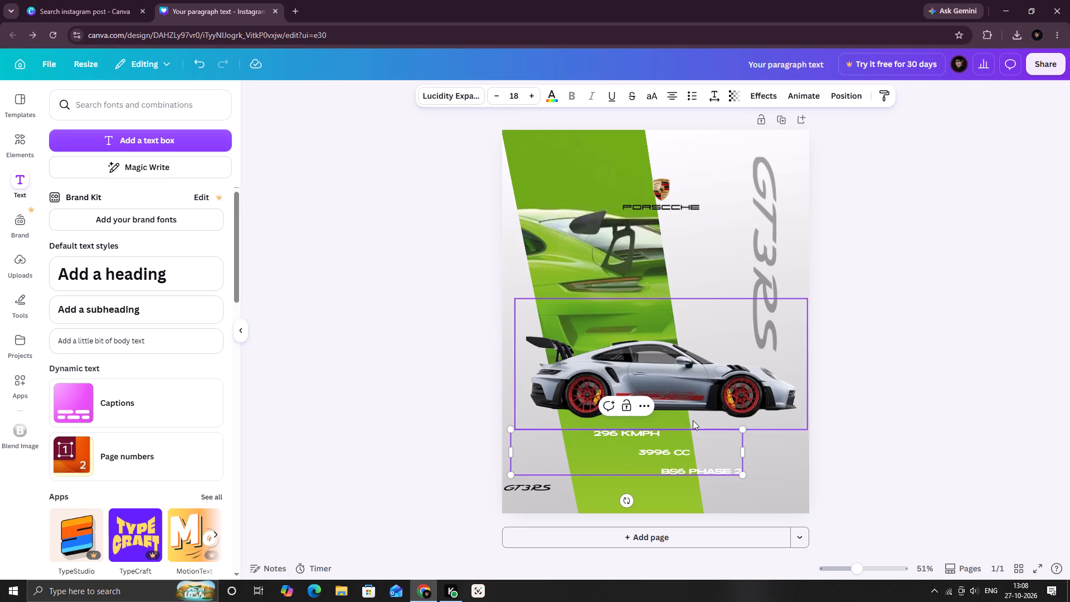
{"action": "left_click", "coordinate": [779, 482]}
{"action": "left_click", "coordinate": [662, 449]}
{"action": "left_click_drag", "start_coordinate": [688, 442], "coordinate": [653, 443]}
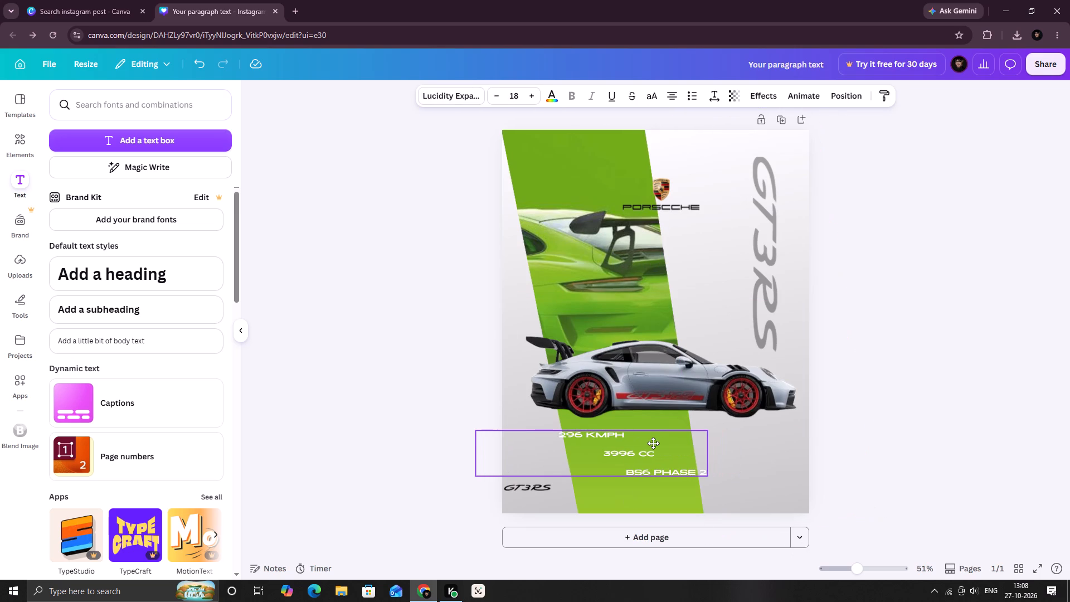
{"action": "left_click_drag", "start_coordinate": [653, 443], "coordinate": [660, 444]}
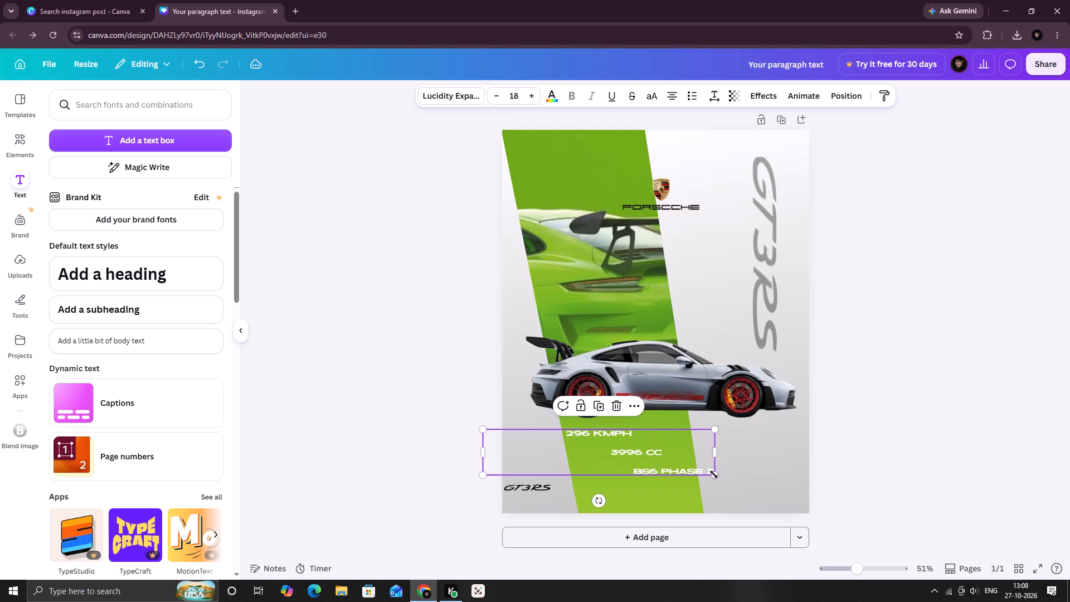
Scale the spec text block down from opposite corners so its three lines fit within the green band.
{"action": "left_click_drag", "start_coordinate": [714, 474], "coordinate": [693, 471]}
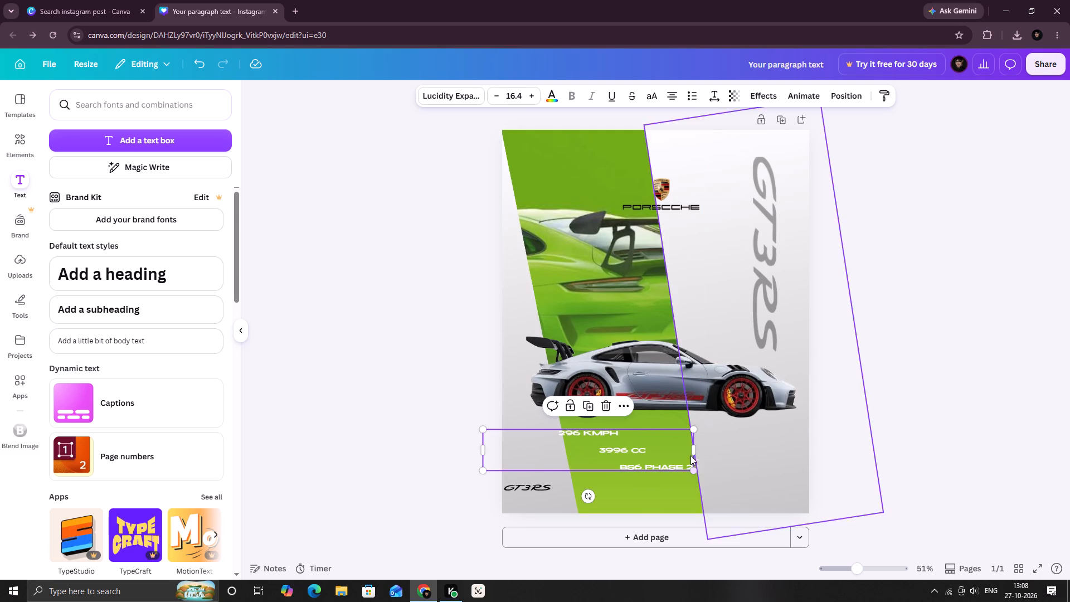
{"action": "left_click_drag", "start_coordinate": [483, 428], "coordinate": [497, 426]}
{"action": "left_click", "coordinate": [994, 430]}
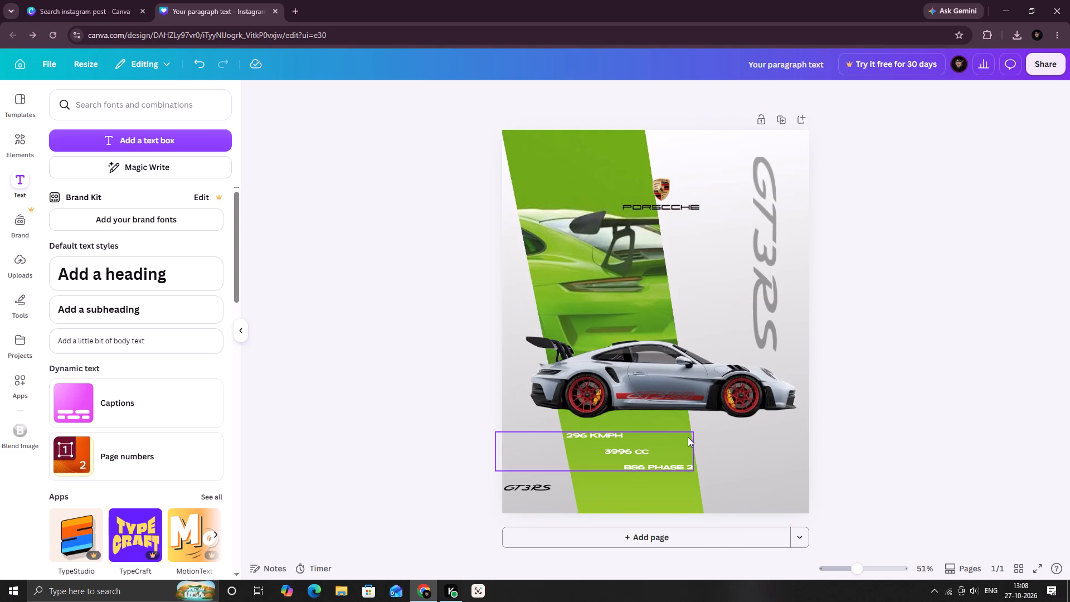
Apply the Cherry duotone filter to the Porsche wordmark below the crest.
{"action": "left_click", "coordinate": [679, 201]}
{"action": "scroll", "coordinate": [679, 201], "scroll_direction": "up", "scroll_amount": 1, "text": "ctrl"}
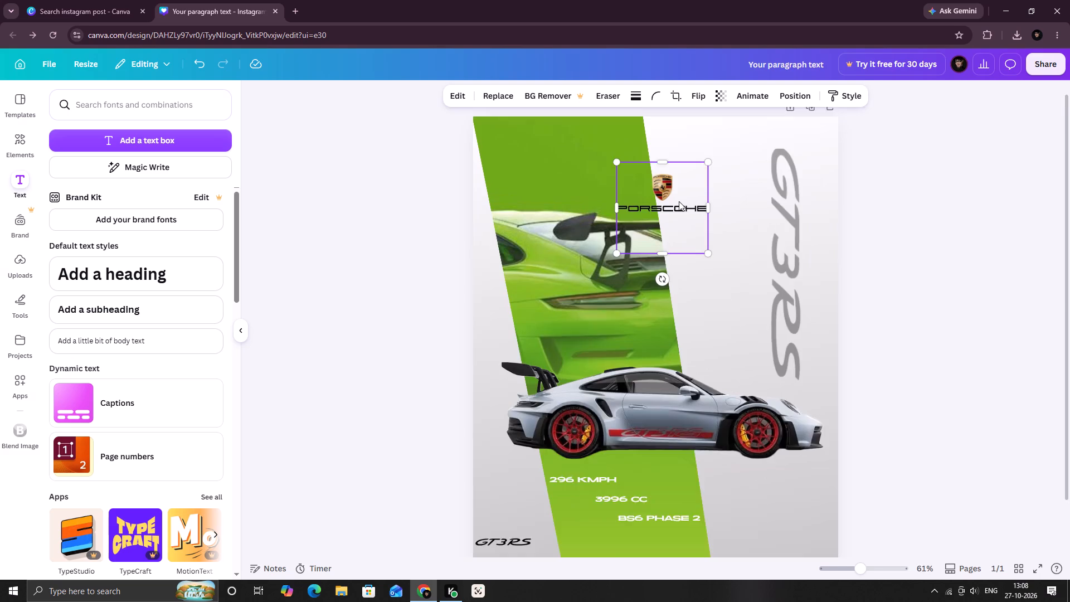
{"action": "scroll", "coordinate": [679, 201], "scroll_direction": "up", "scroll_amount": 3, "text": "ctrl"}
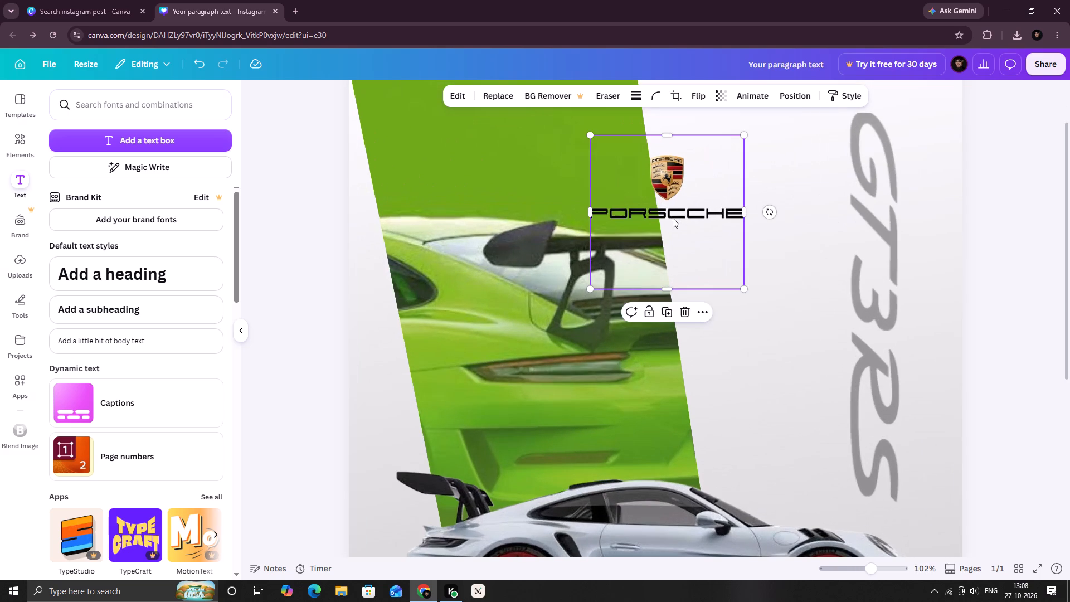
{"action": "left_click", "coordinate": [661, 182]}
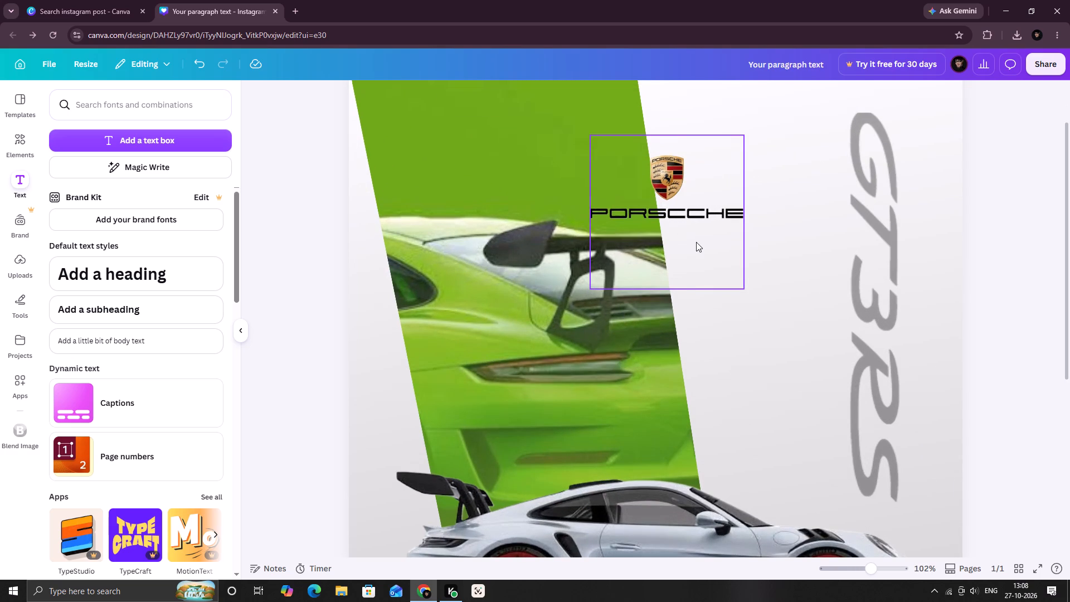
{"action": "left_click", "coordinate": [680, 213]}
{"action": "right_click", "coordinate": [679, 213]}
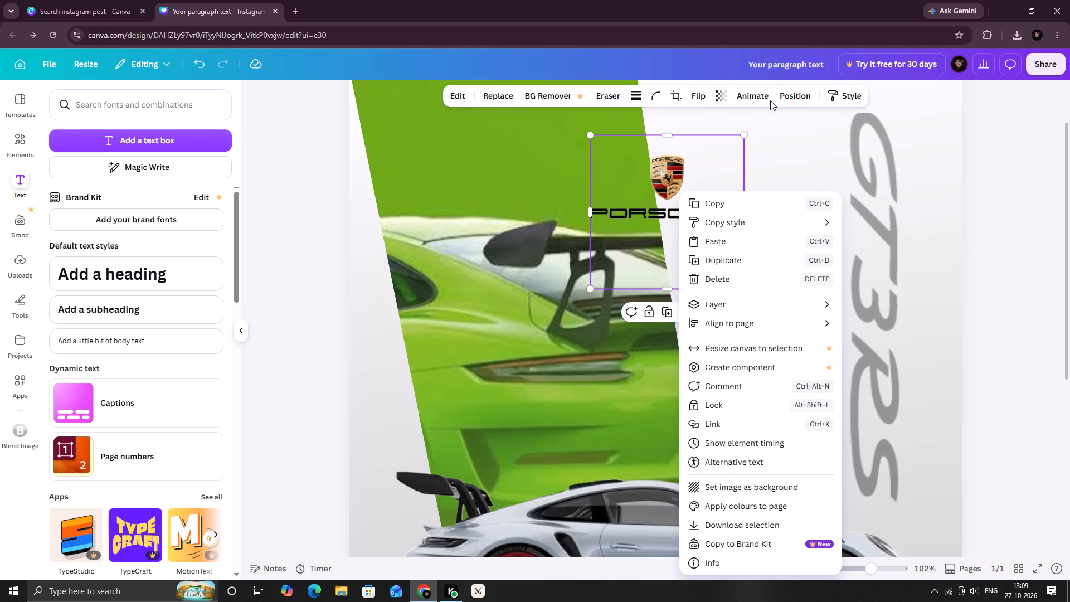
{"action": "left_click", "coordinate": [454, 98]}
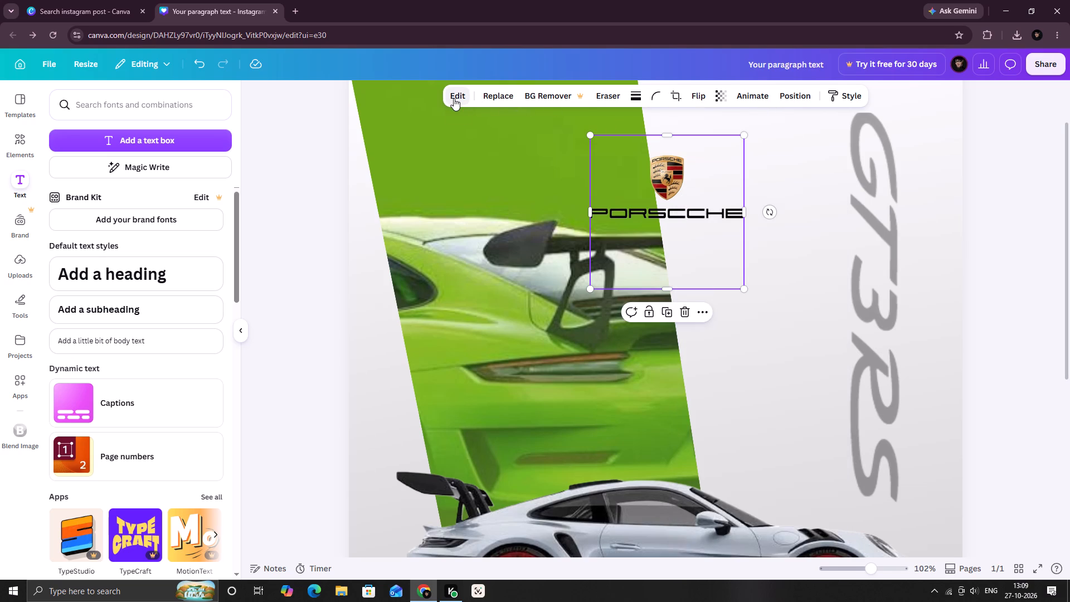
{"action": "left_click", "coordinate": [454, 98]}
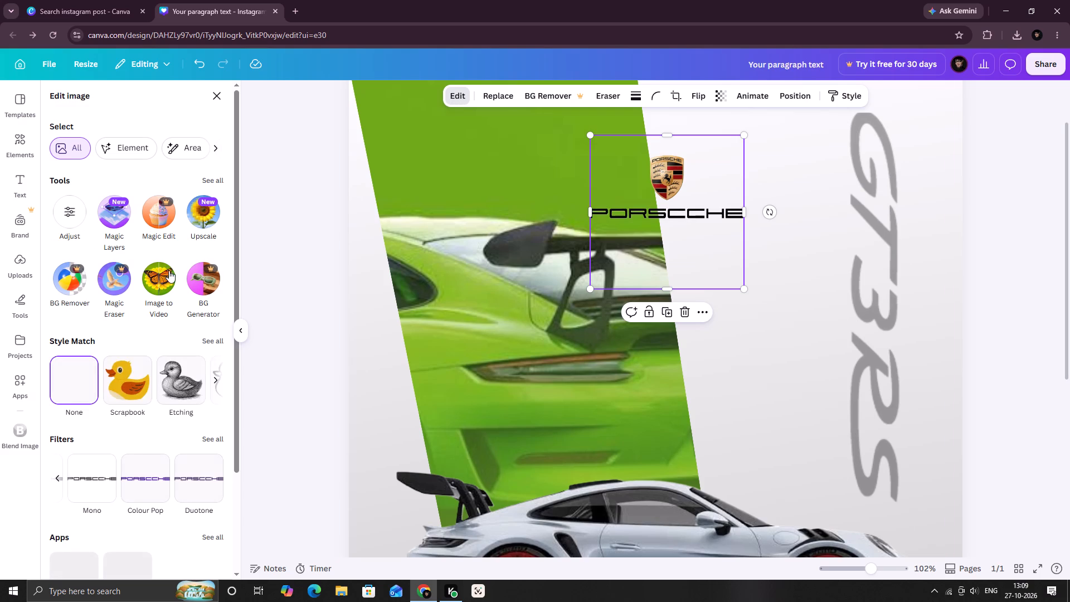
{"action": "scroll", "coordinate": [133, 304], "scroll_direction": "down", "scroll_amount": 1}
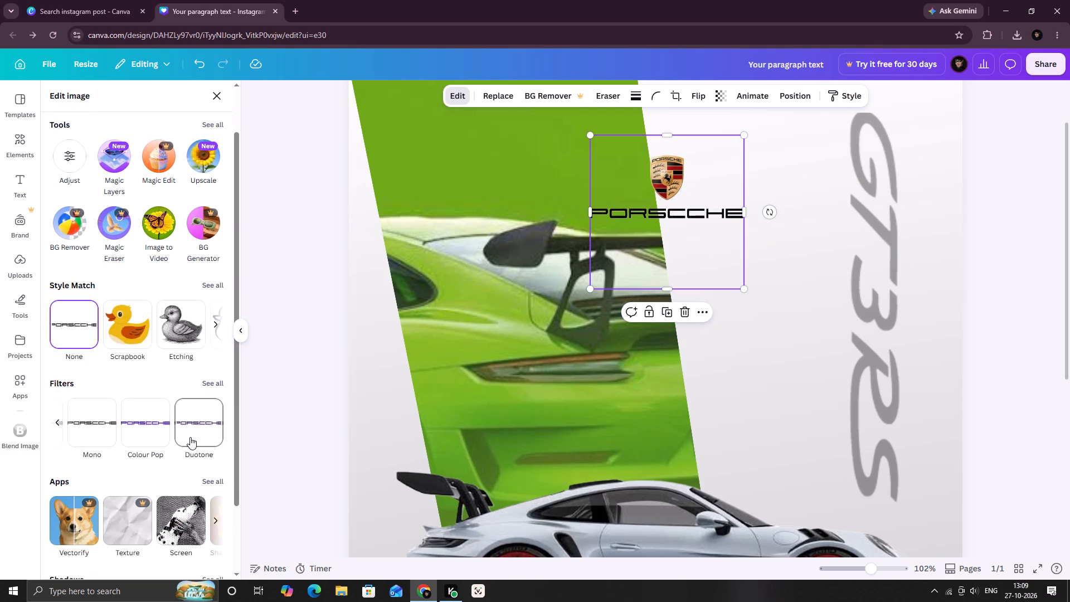
{"action": "left_click", "coordinate": [192, 435]}
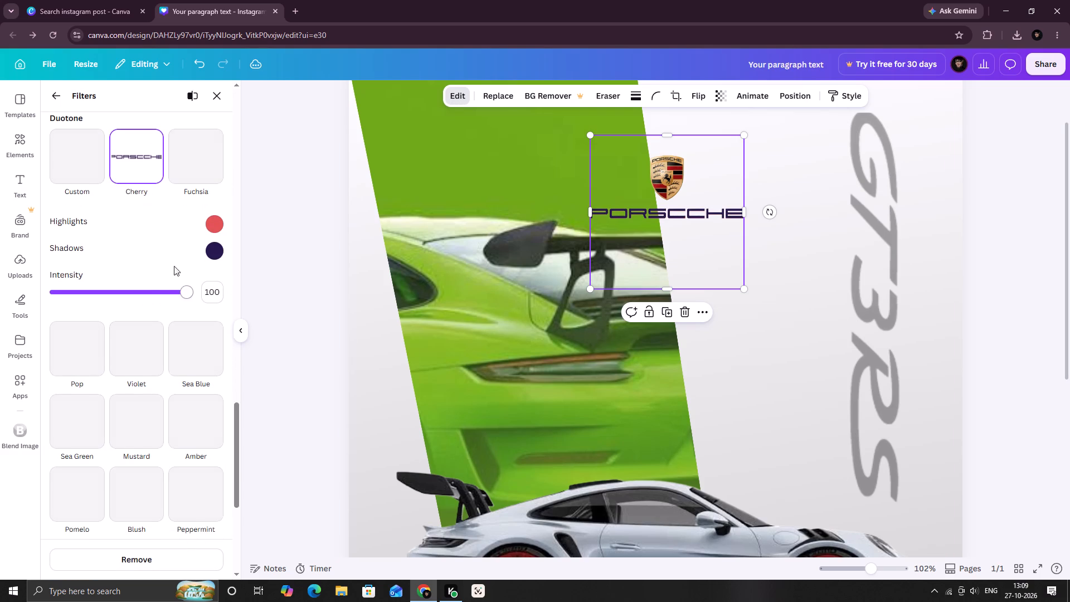
Set the wordmark's duotone highlights to the green sampled from the upper photo band, and open its shadows colour.
{"action": "left_click", "coordinate": [216, 225]}
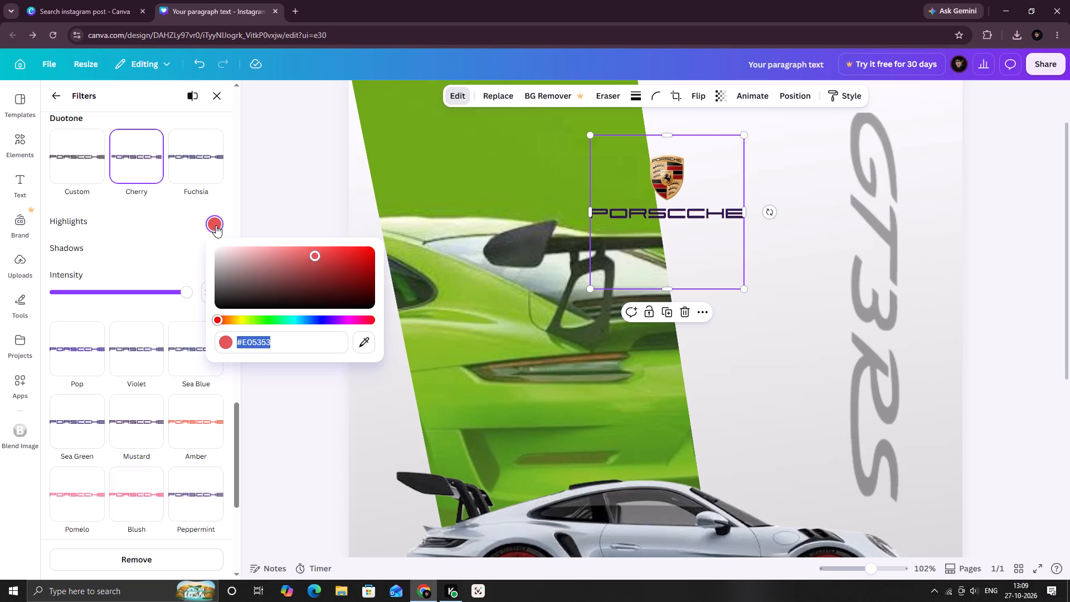
{"action": "left_click", "coordinate": [368, 347]}
{"action": "left_click", "coordinate": [487, 177]}
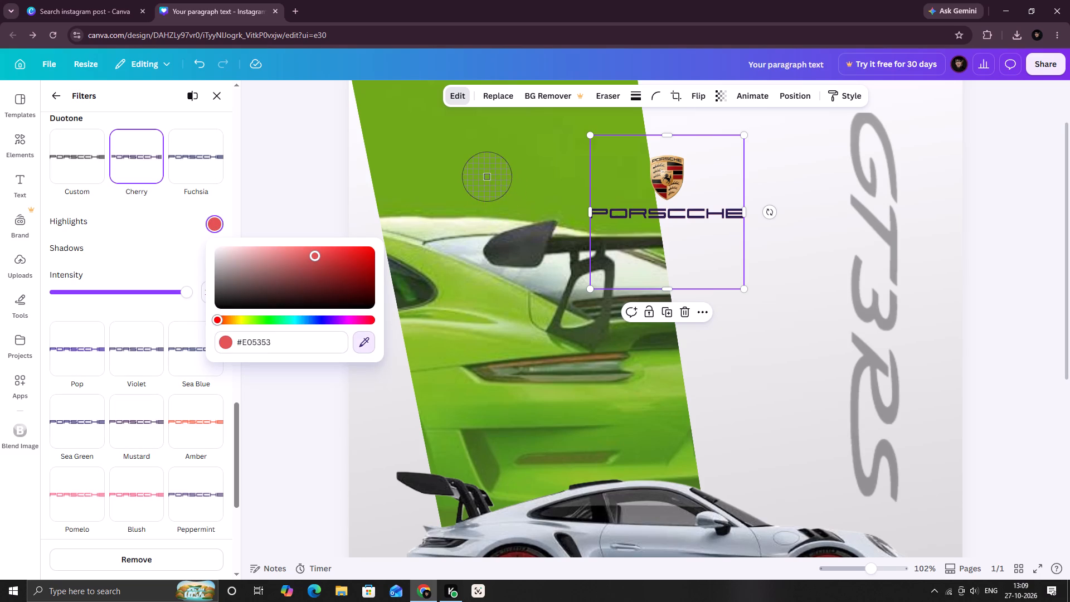
{"action": "left_click", "coordinate": [173, 254]}
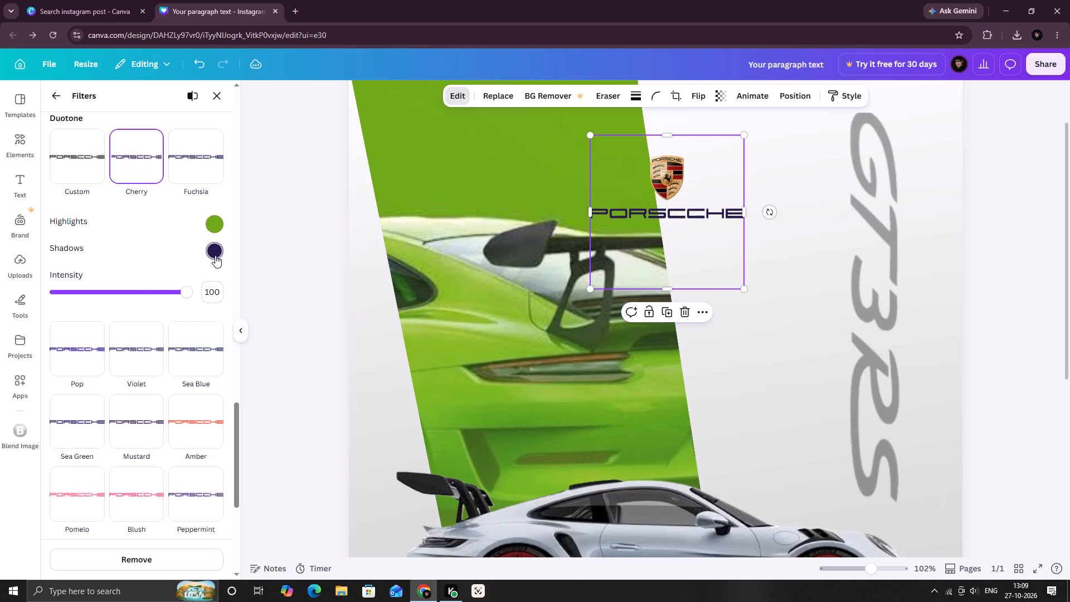
{"action": "left_click", "coordinate": [215, 255]}
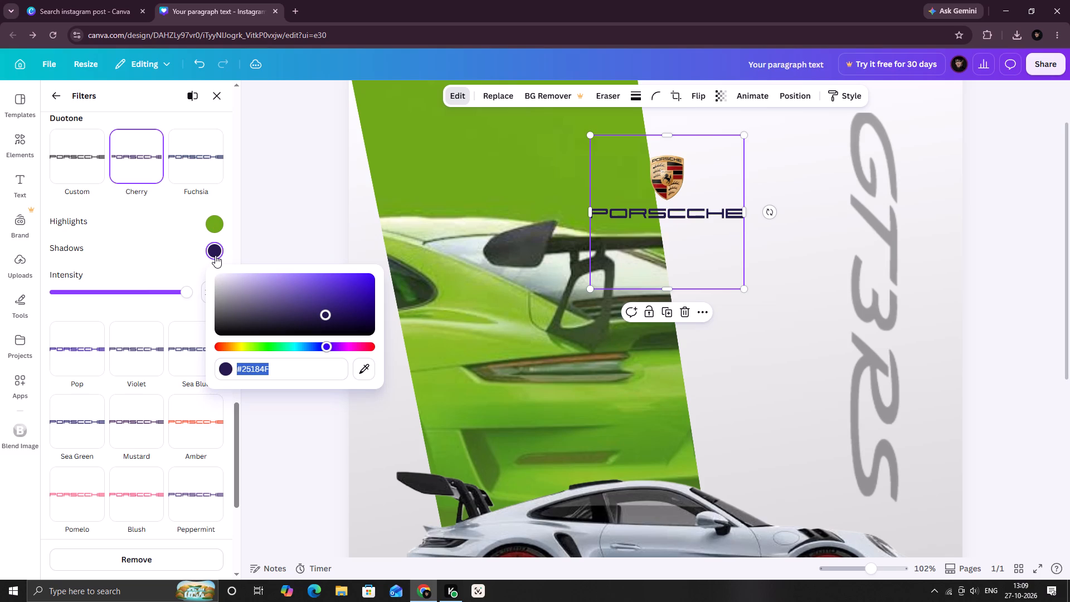
{"action": "left_click", "coordinate": [307, 222]}
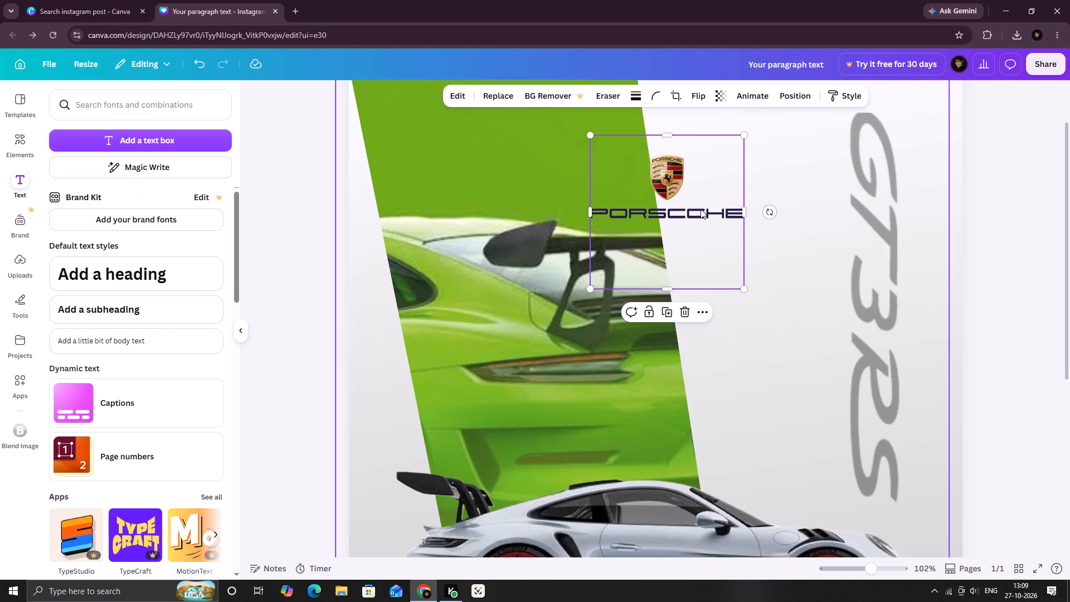
Apply the Natural filter Fresco to the small black GT3RS logo in the page's bottom corner.
{"action": "scroll", "coordinate": [834, 223], "scroll_direction": "down", "scroll_amount": 3, "text": "ctrl"}
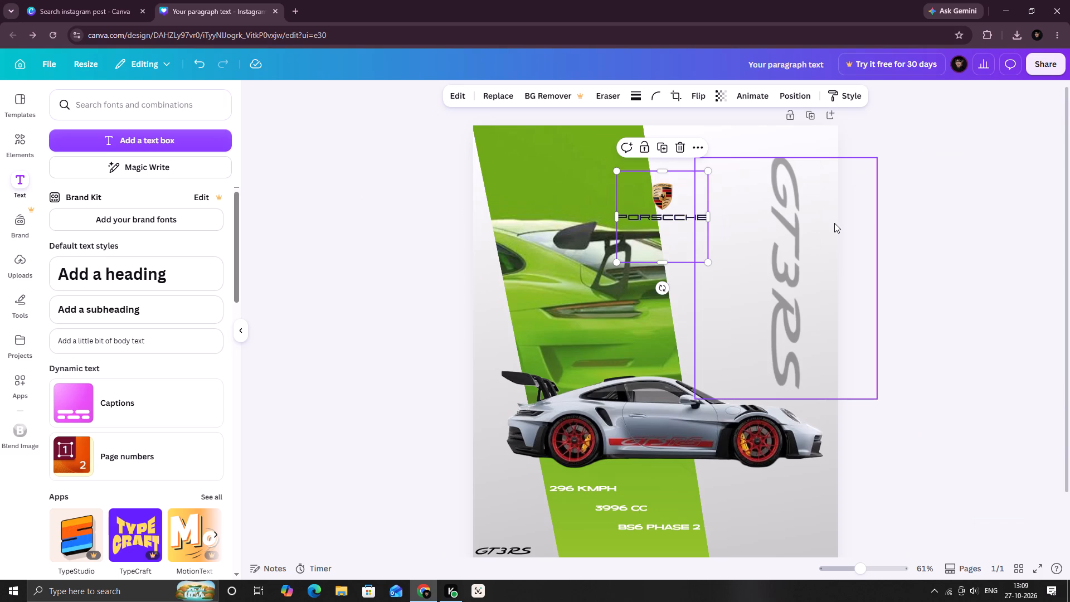
{"action": "left_click", "coordinate": [504, 548]}
{"action": "scroll", "coordinate": [920, 434], "scroll_direction": "down", "scroll_amount": 1, "text": "ctrl"}
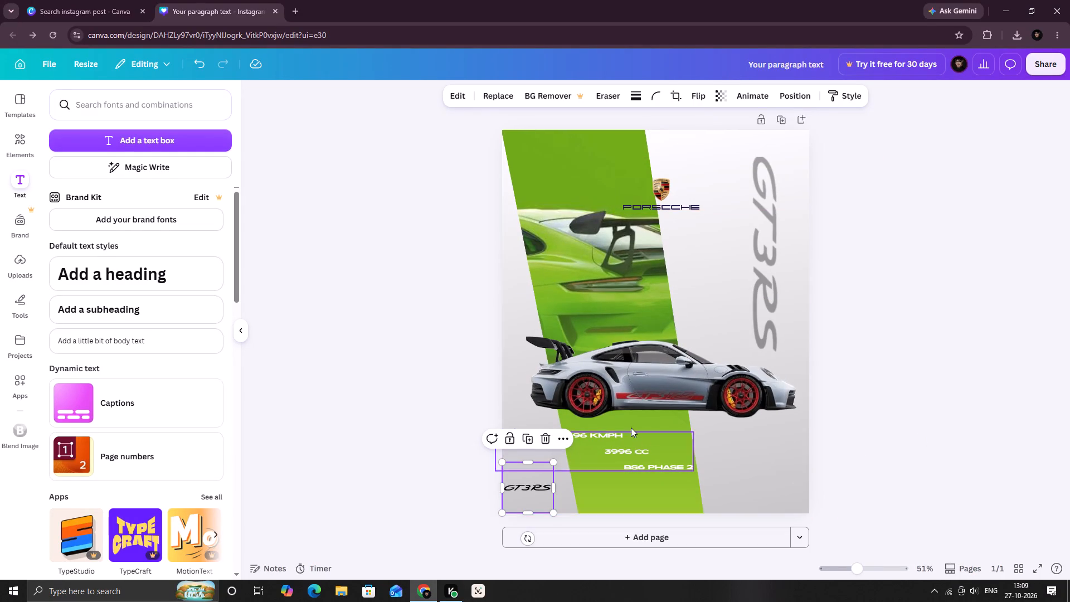
{"action": "left_click", "coordinate": [458, 93]}
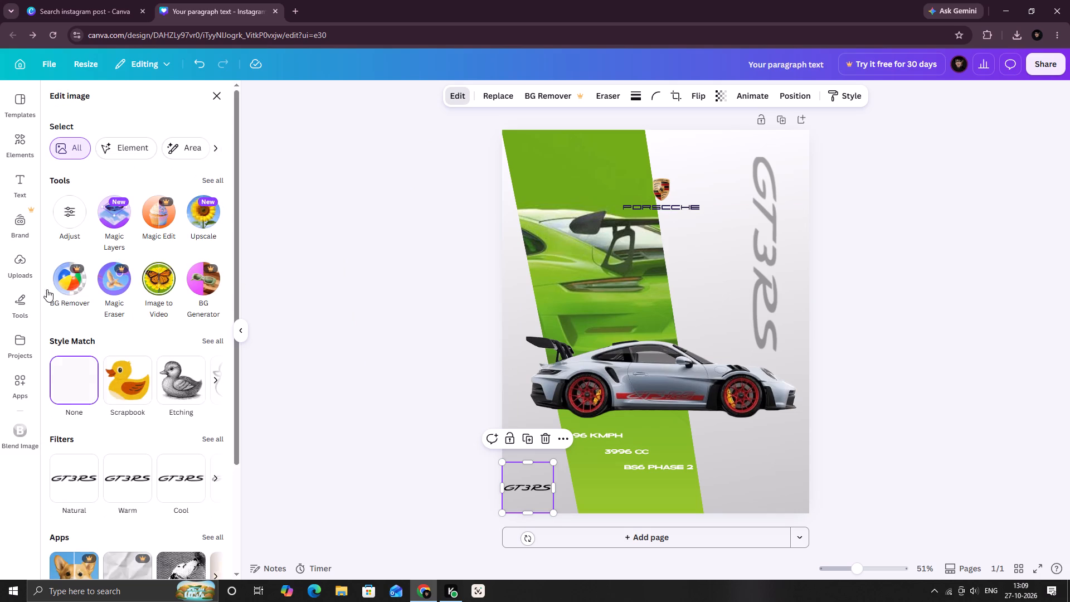
{"action": "scroll", "coordinate": [151, 352], "scroll_direction": "down", "scroll_amount": 1}
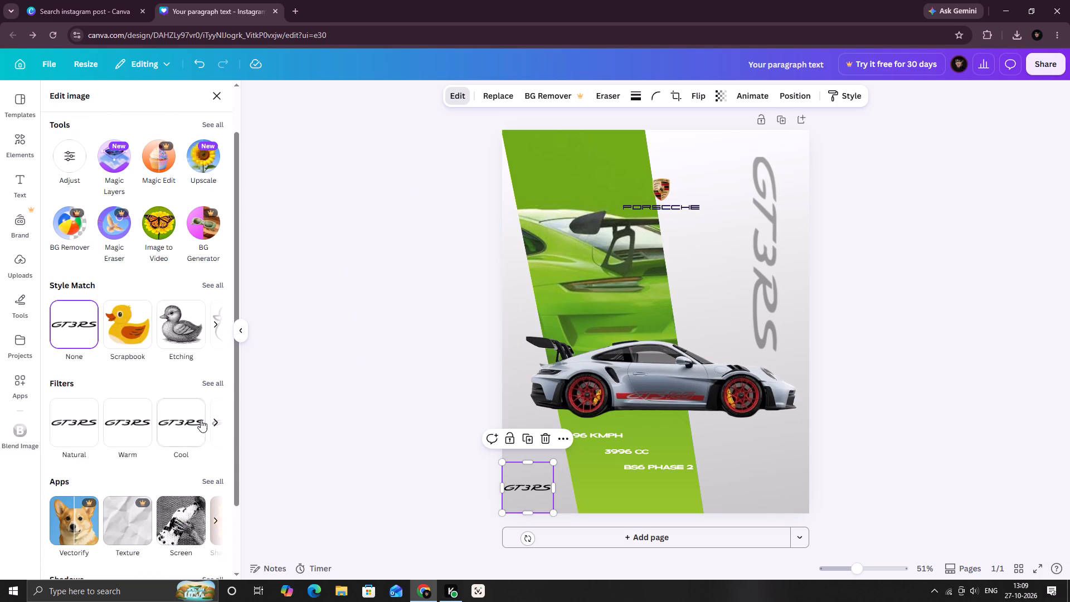
{"action": "left_click", "coordinate": [84, 428]}
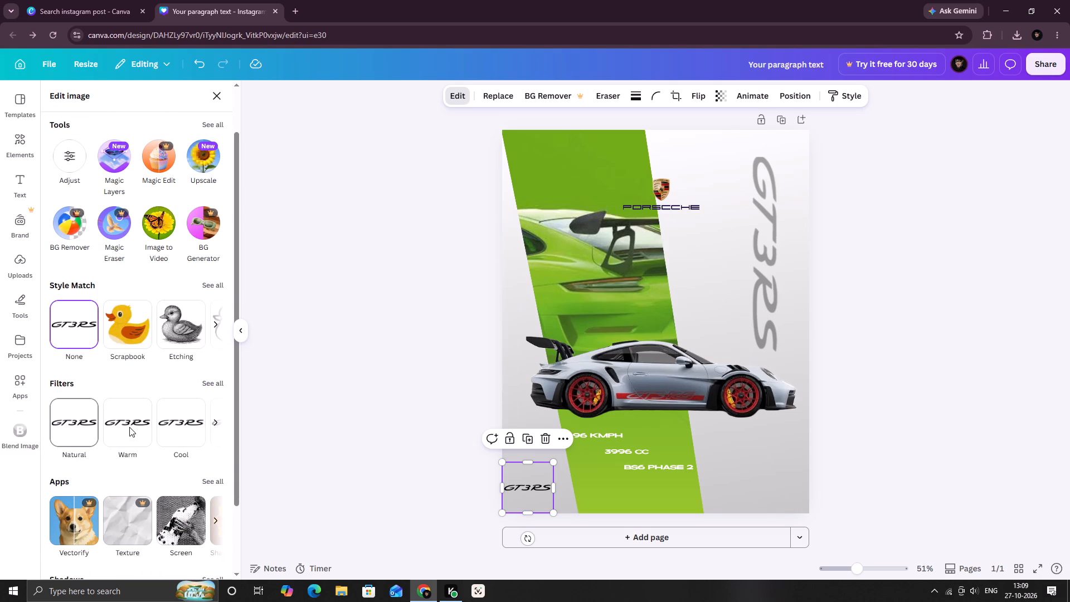
{"action": "left_click", "coordinate": [129, 427]}
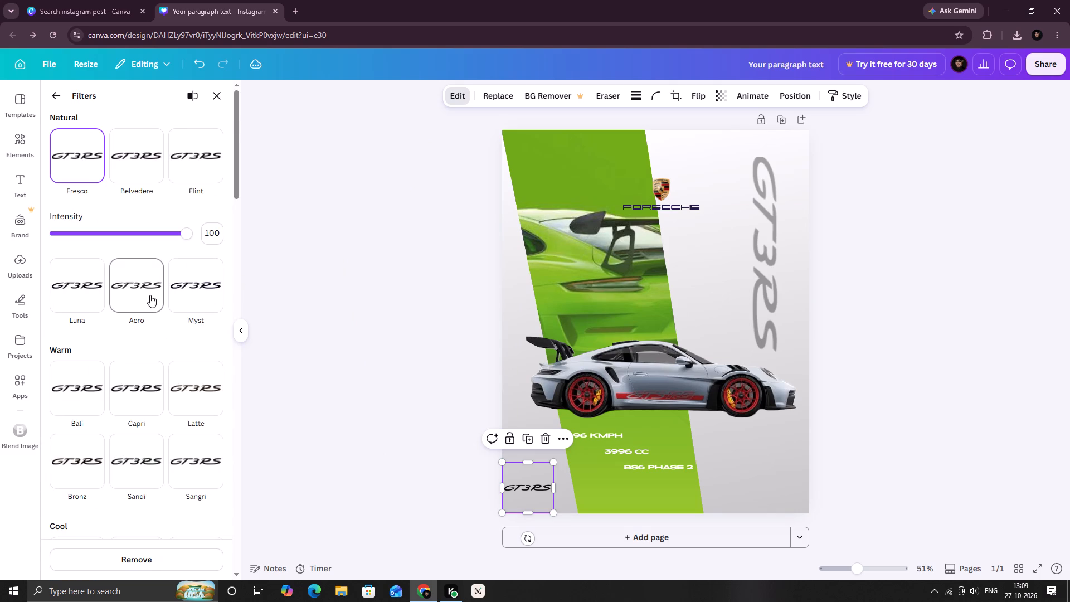
Apply the Warm filter Latte to the small black GT3RS logo in the page's bottom corner.
{"action": "left_click", "coordinate": [172, 390]}
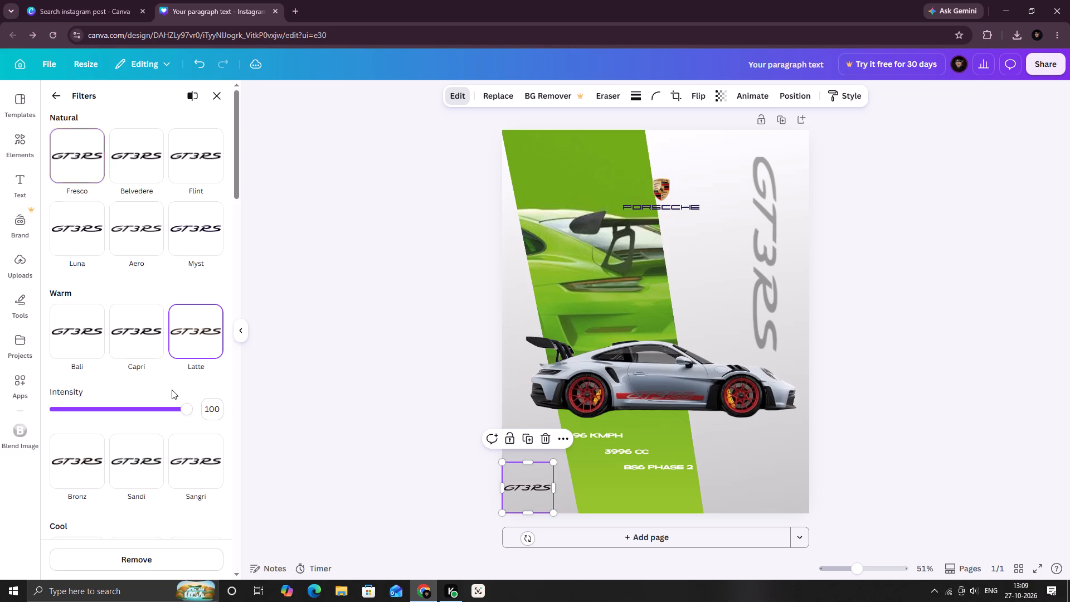
{"action": "left_click", "coordinate": [921, 299]}
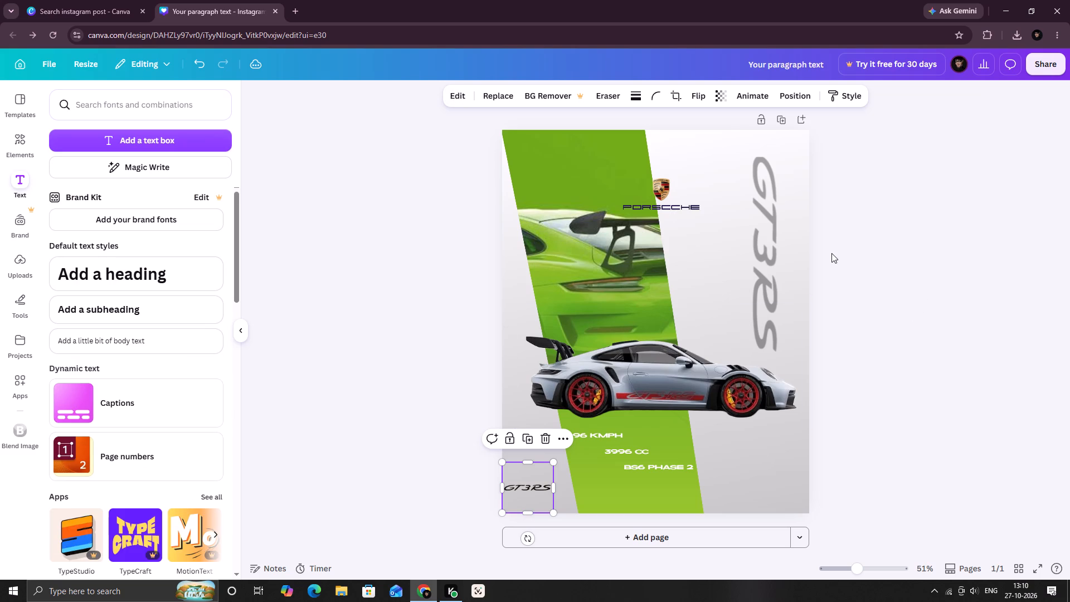
{"action": "left_click", "coordinate": [582, 231]}
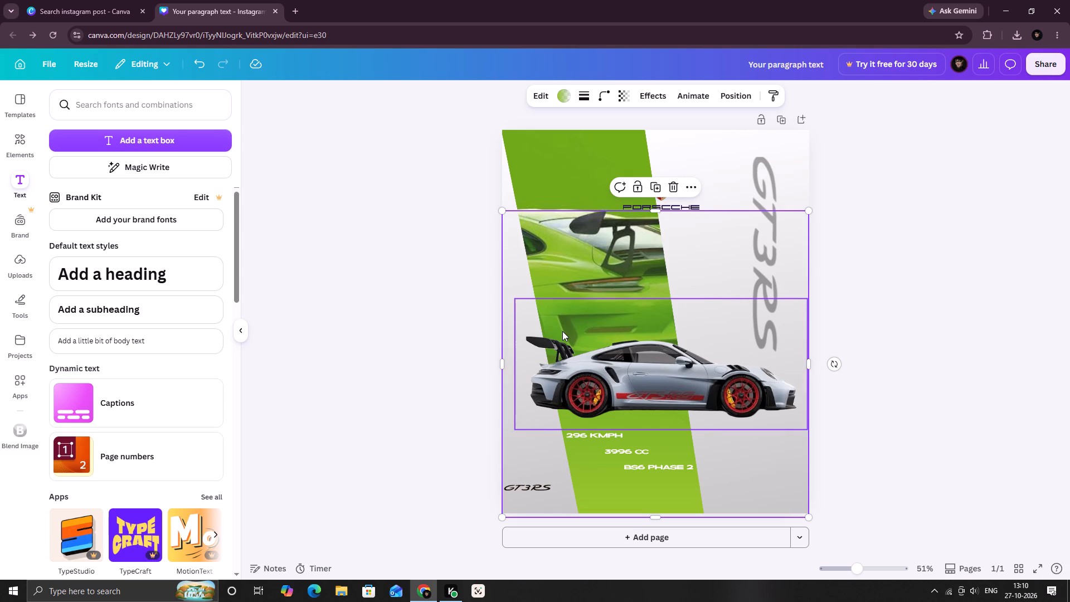
{"action": "left_click", "coordinate": [962, 220]}
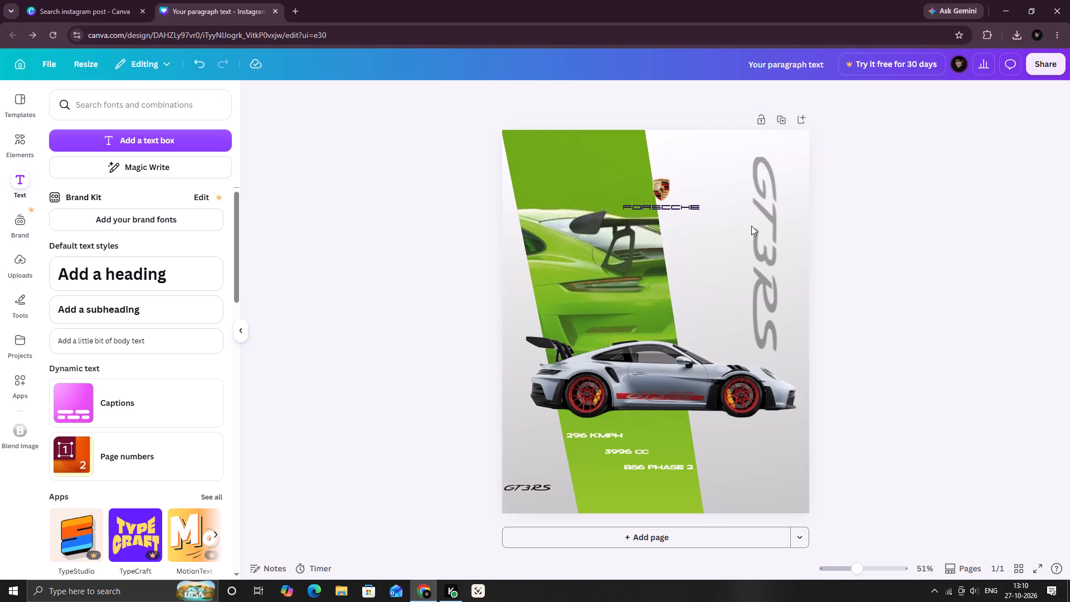
Resize the Porsche wordmark's frame to about 277 by 262 and move it up closer beneath the crest.
{"action": "left_click", "coordinate": [649, 186]}
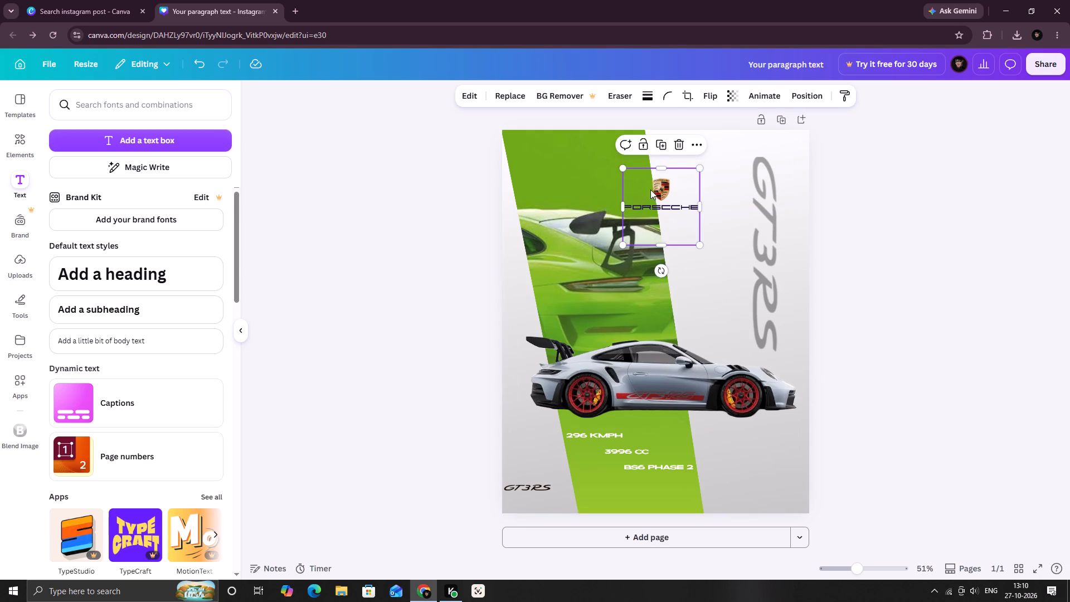
{"action": "left_click", "coordinate": [658, 184]}
{"action": "left_click", "coordinate": [657, 183]}
{"action": "left_click", "coordinate": [662, 168]}
{"action": "left_click", "coordinate": [697, 244]}
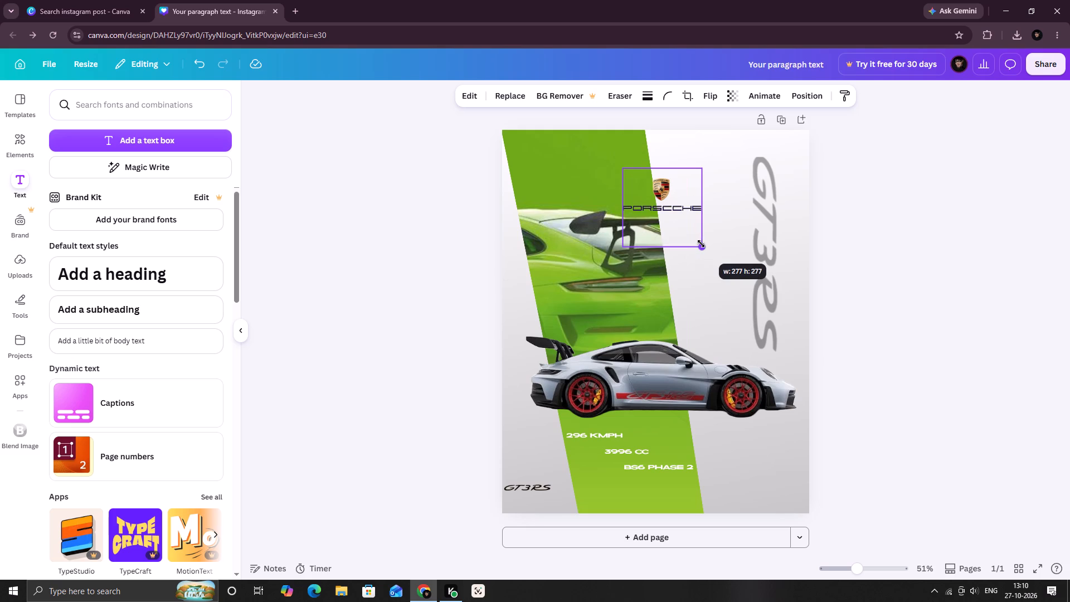
{"action": "left_click", "coordinate": [663, 244]}
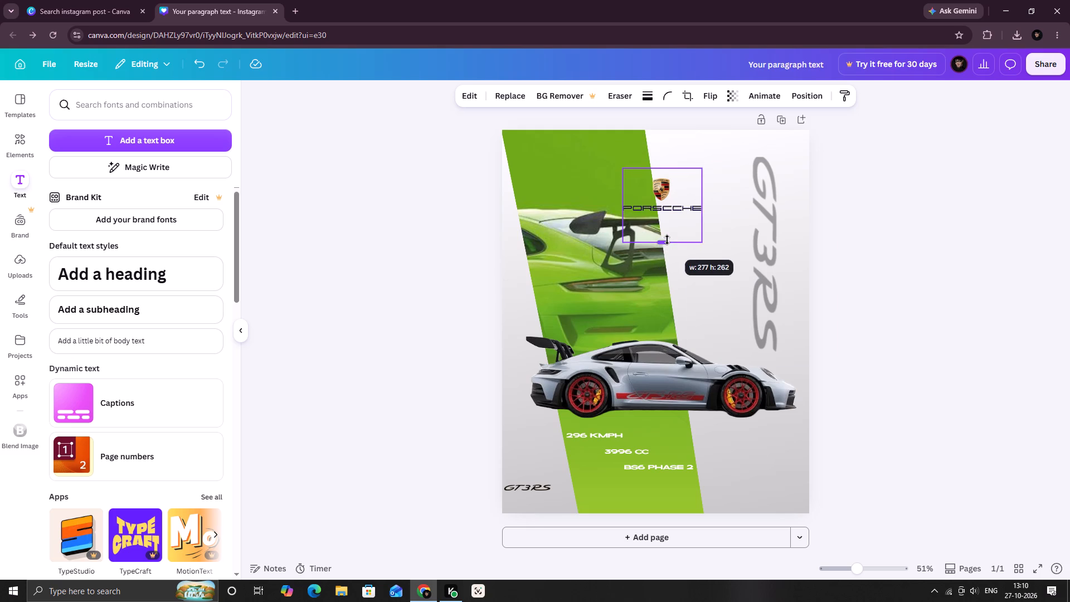
{"action": "left_click_drag", "start_coordinate": [666, 208], "coordinate": [669, 208]}
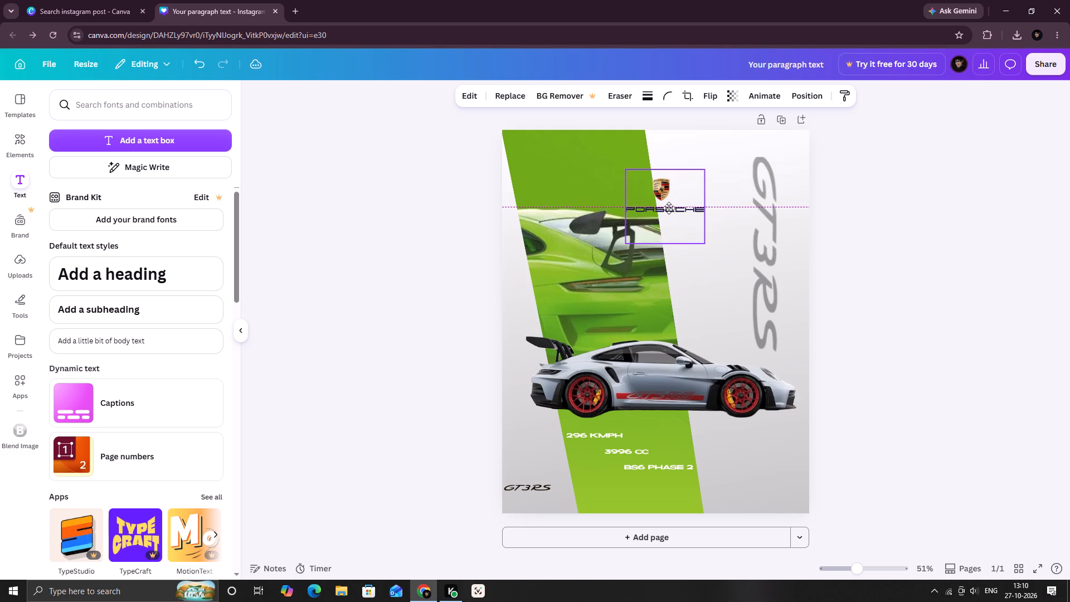
{"action": "left_click_drag", "start_coordinate": [669, 208], "coordinate": [668, 203]}
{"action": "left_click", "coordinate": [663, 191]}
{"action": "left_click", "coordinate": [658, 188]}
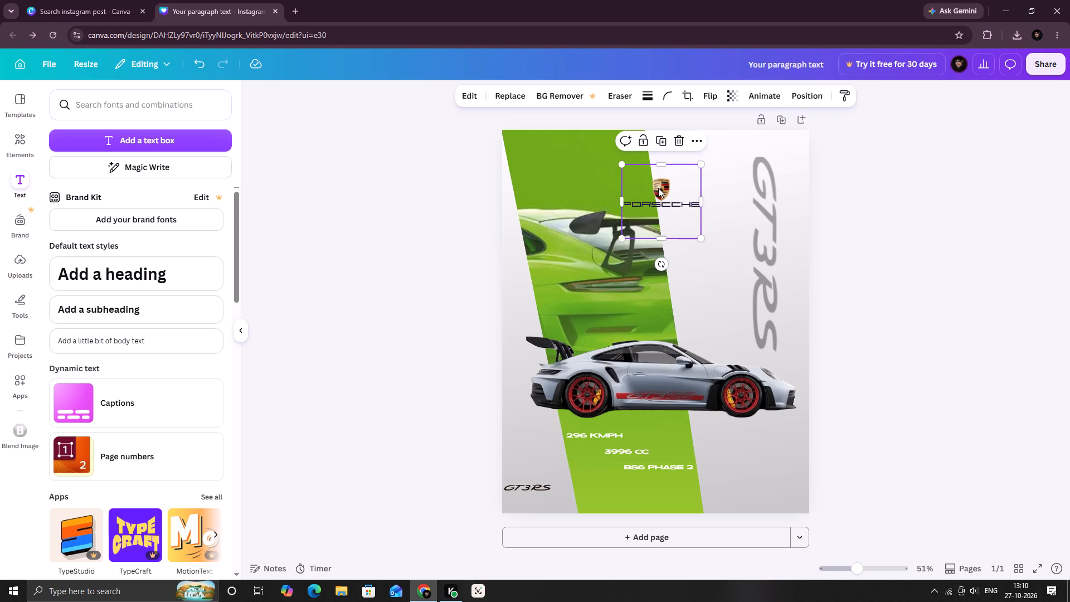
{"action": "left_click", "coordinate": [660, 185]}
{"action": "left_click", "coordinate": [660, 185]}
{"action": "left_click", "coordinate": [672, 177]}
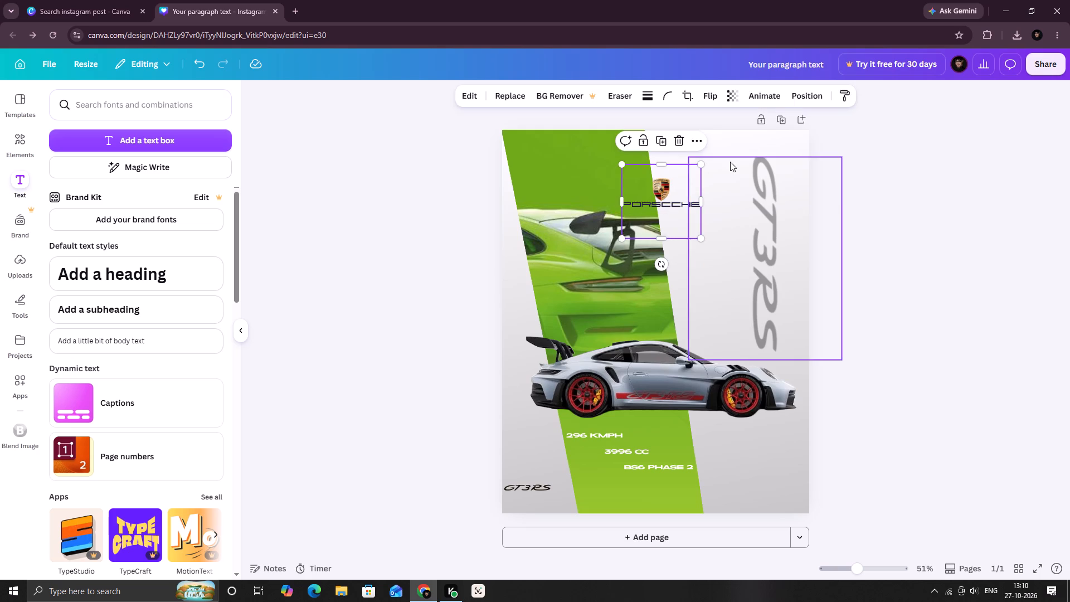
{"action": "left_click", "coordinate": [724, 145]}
Reposition the green rear-wing photo inside the slanted band, keeping its sides aligned with the page edges.
{"action": "left_click_drag", "start_coordinate": [616, 152], "coordinate": [650, 186]}
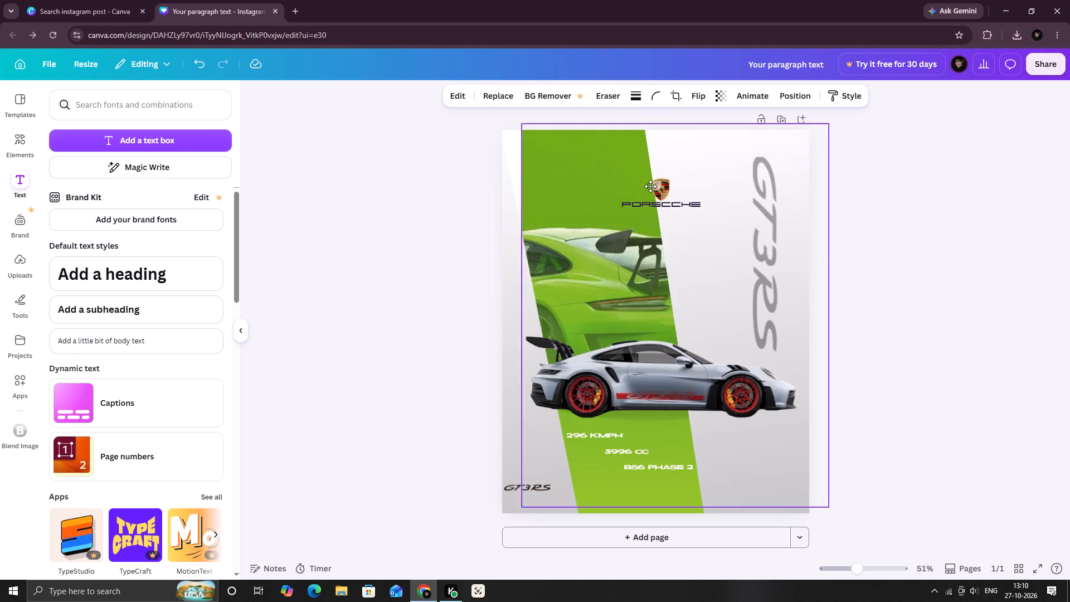
{"action": "left_click_drag", "start_coordinate": [650, 186], "coordinate": [632, 173]}
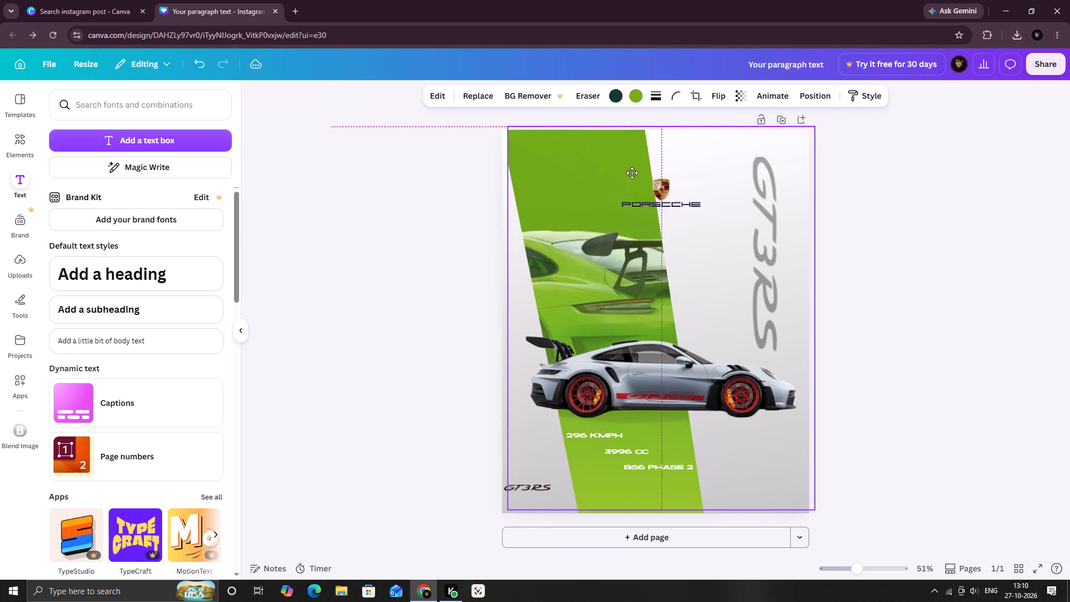
{"action": "left_click_drag", "start_coordinate": [632, 173], "coordinate": [624, 165]}
{"action": "left_click", "coordinate": [918, 198]}
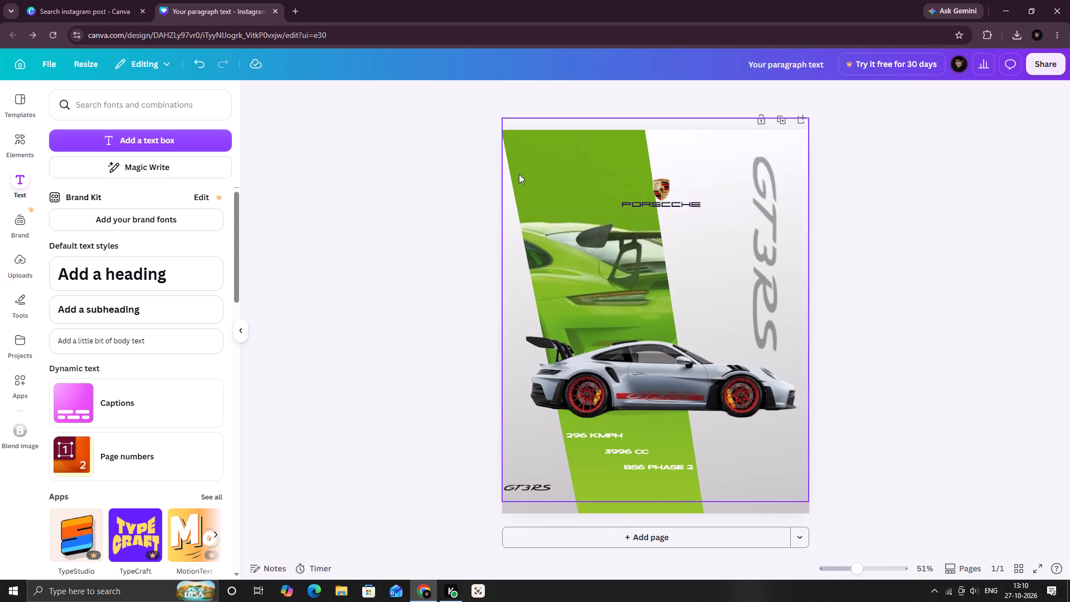
Select the overlapping elements across the page's upper area together and nudge them slightly left.
{"action": "left_click_drag", "start_coordinate": [481, 141], "coordinate": [794, 229]}
{"action": "left_click", "coordinate": [659, 182]}
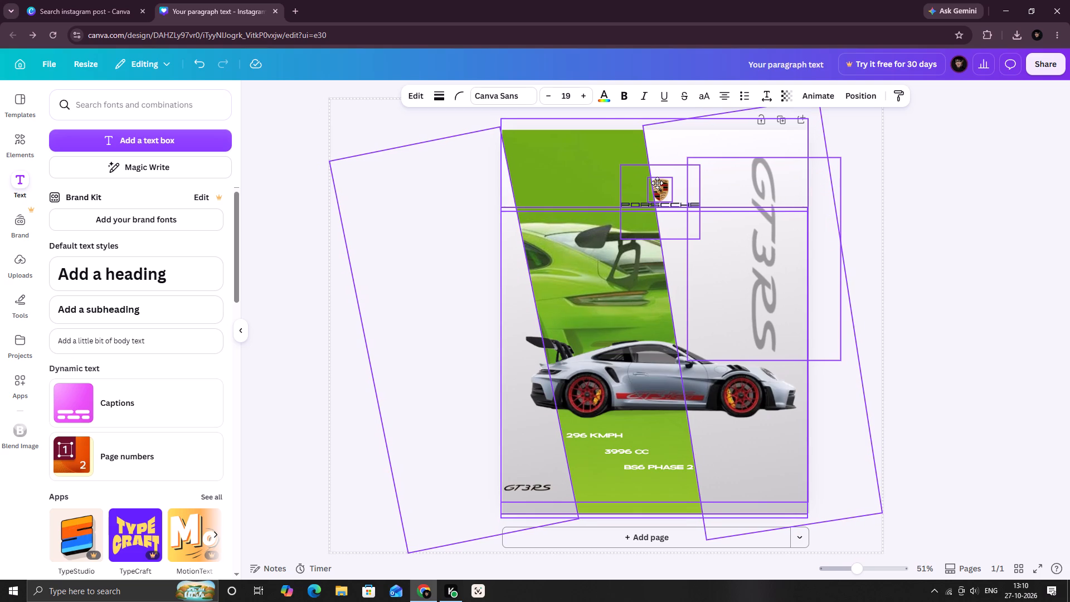
{"action": "left_click", "coordinate": [979, 206]}
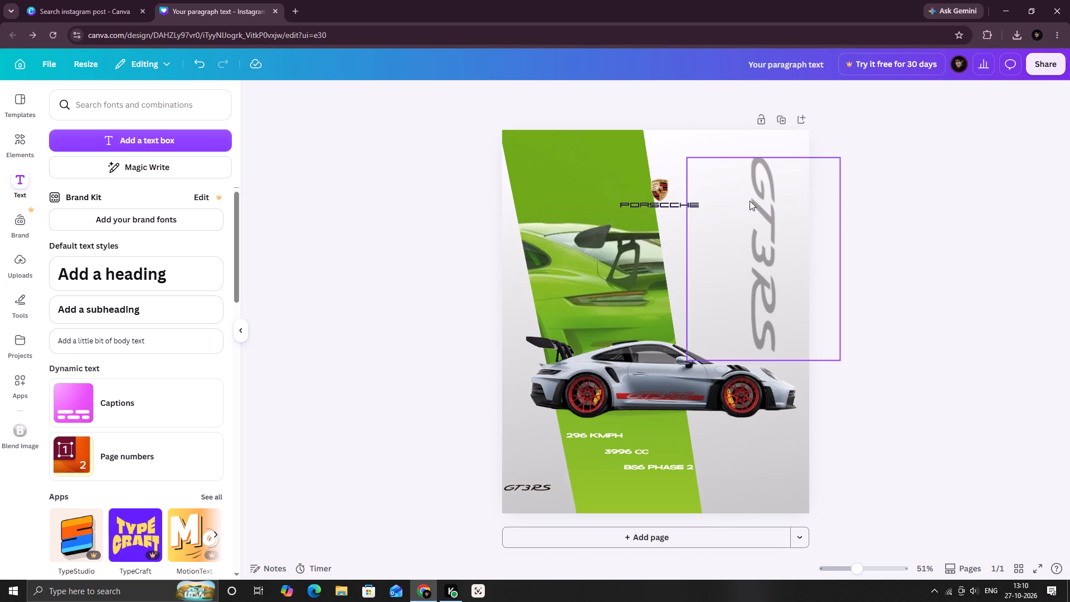
Select the Porsche crest through the page's layers and shift it slightly left above the wordmark.
{"action": "left_click", "coordinate": [657, 186]}
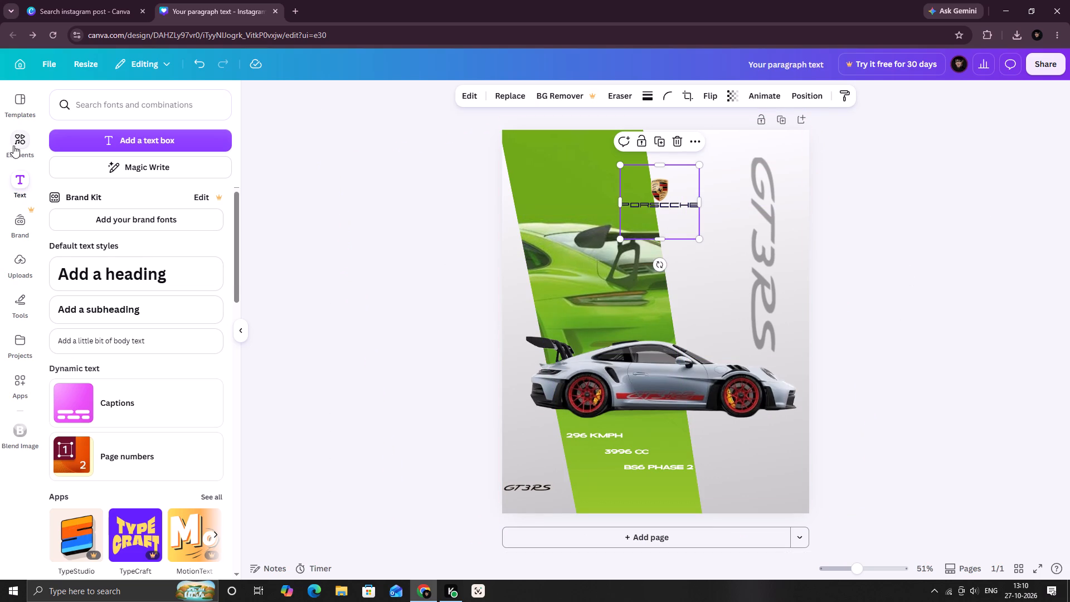
{"action": "right_click", "coordinate": [665, 185]}
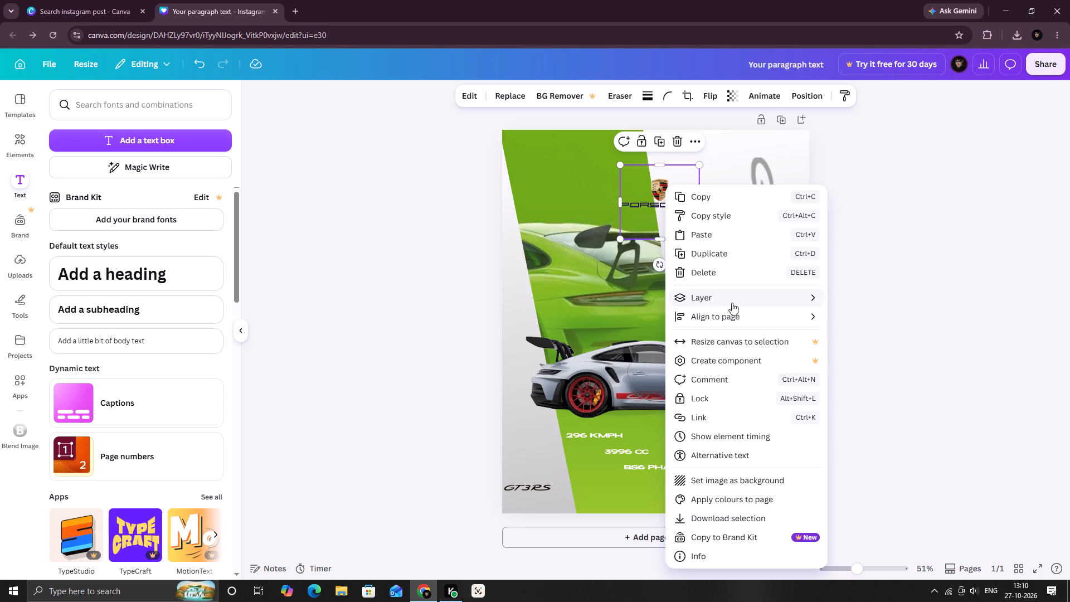
{"action": "left_click", "coordinate": [732, 302]}
{"action": "left_click", "coordinate": [852, 379]}
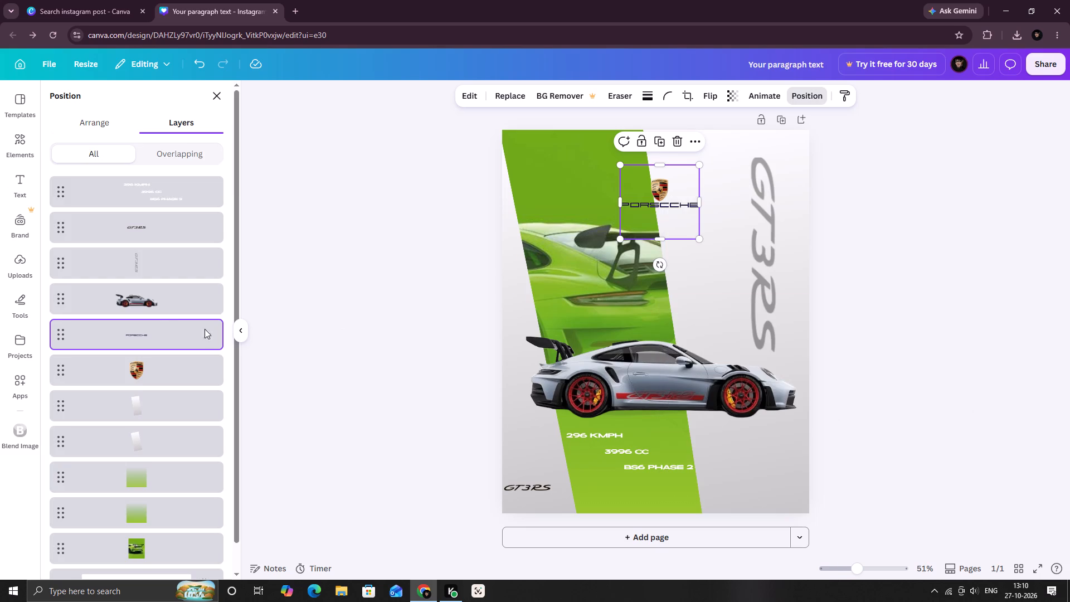
{"action": "scroll", "coordinate": [159, 294], "scroll_direction": "down", "scroll_amount": 2}
{"action": "left_click", "coordinate": [115, 351]}
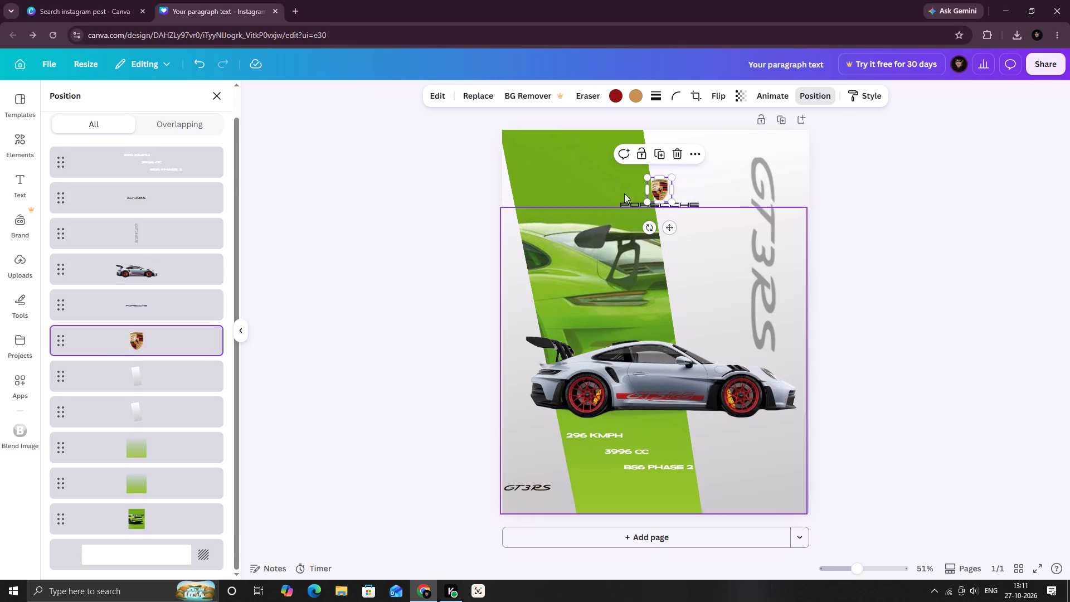
{"action": "left_click_drag", "start_coordinate": [662, 188], "coordinate": [656, 186]}
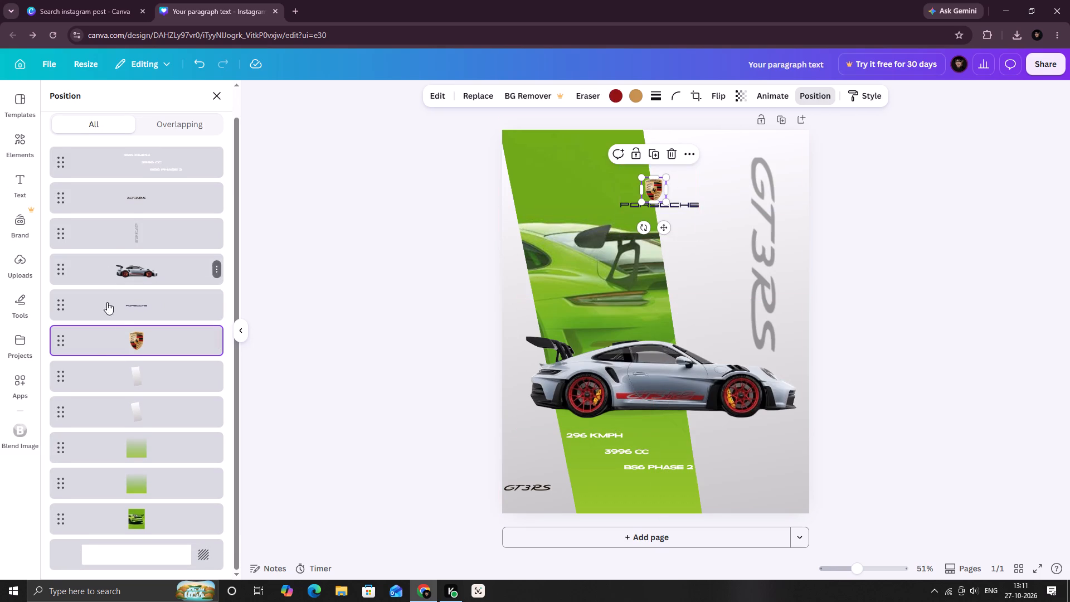
Enlarge the Porsche wordmark slightly and centre it directly beneath the crest.
{"action": "left_click", "coordinate": [161, 303]}
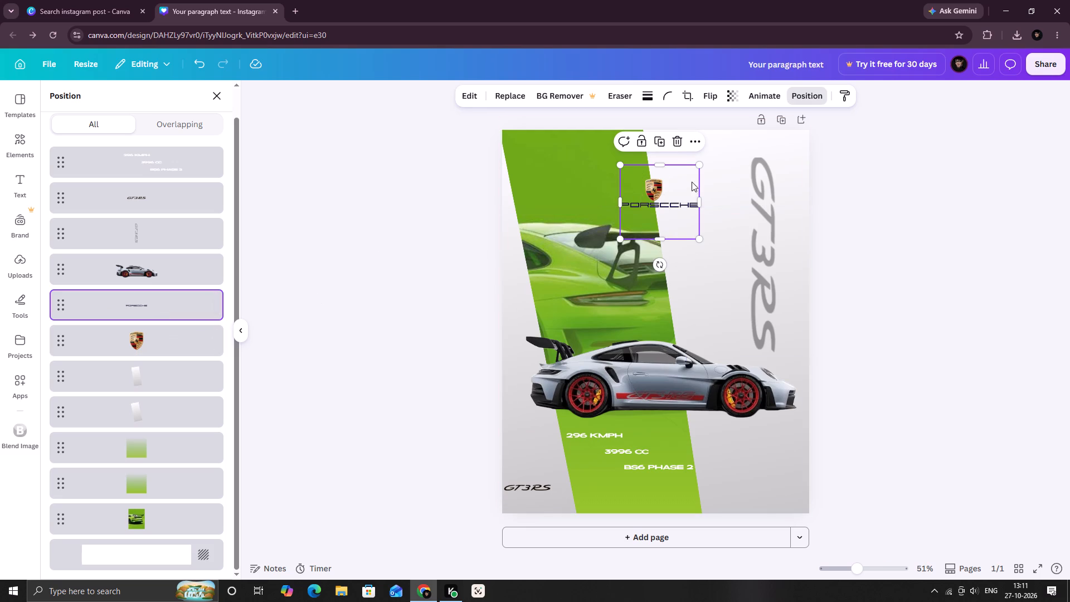
{"action": "left_click", "coordinate": [678, 177]}
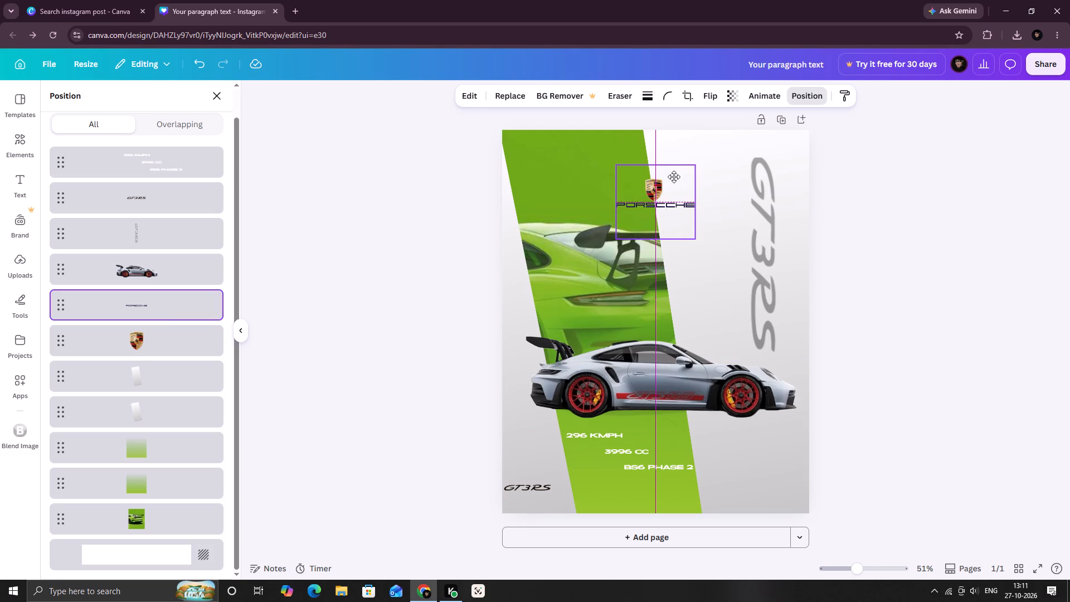
{"action": "left_click_drag", "start_coordinate": [694, 236], "coordinate": [695, 237]}
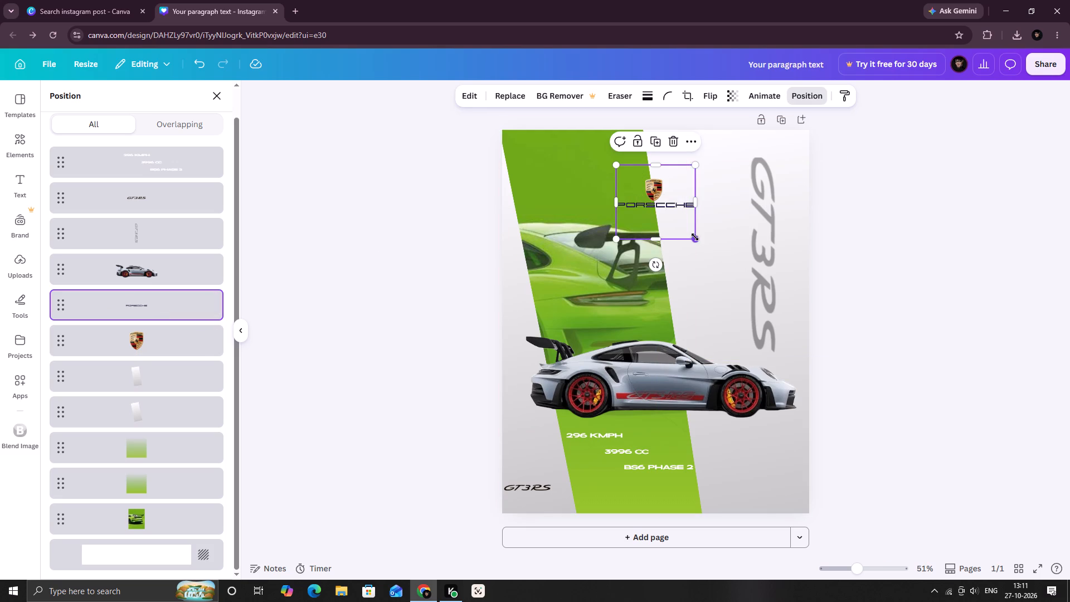
{"action": "left_click_drag", "start_coordinate": [695, 237], "coordinate": [699, 252]}
{"action": "left_click_drag", "start_coordinate": [677, 180], "coordinate": [672, 178]}
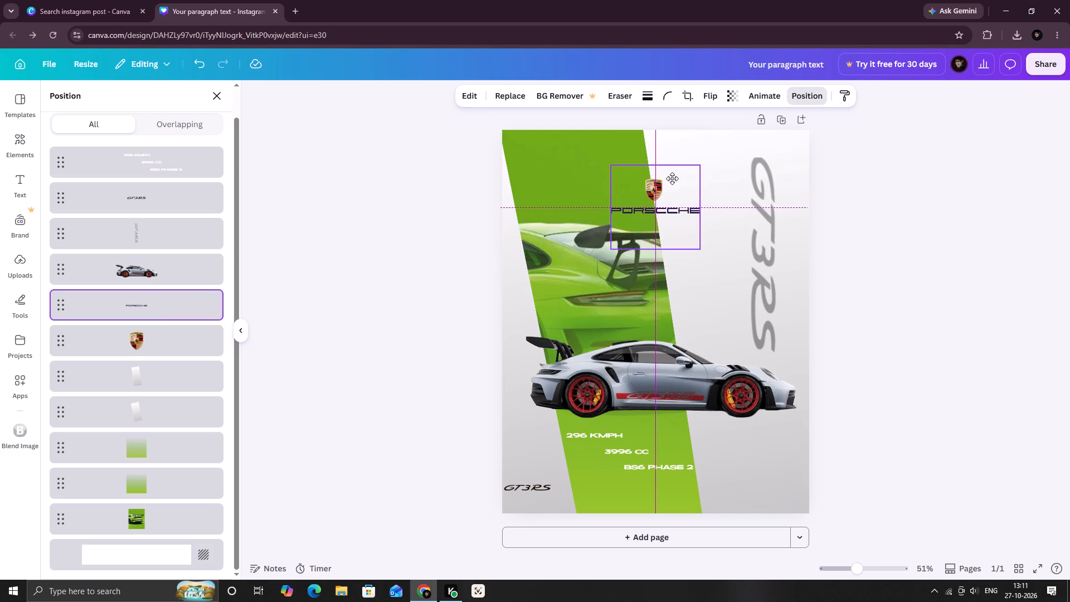
{"action": "left_click_drag", "start_coordinate": [672, 178], "coordinate": [670, 177]}
{"action": "left_click", "coordinate": [941, 208]}
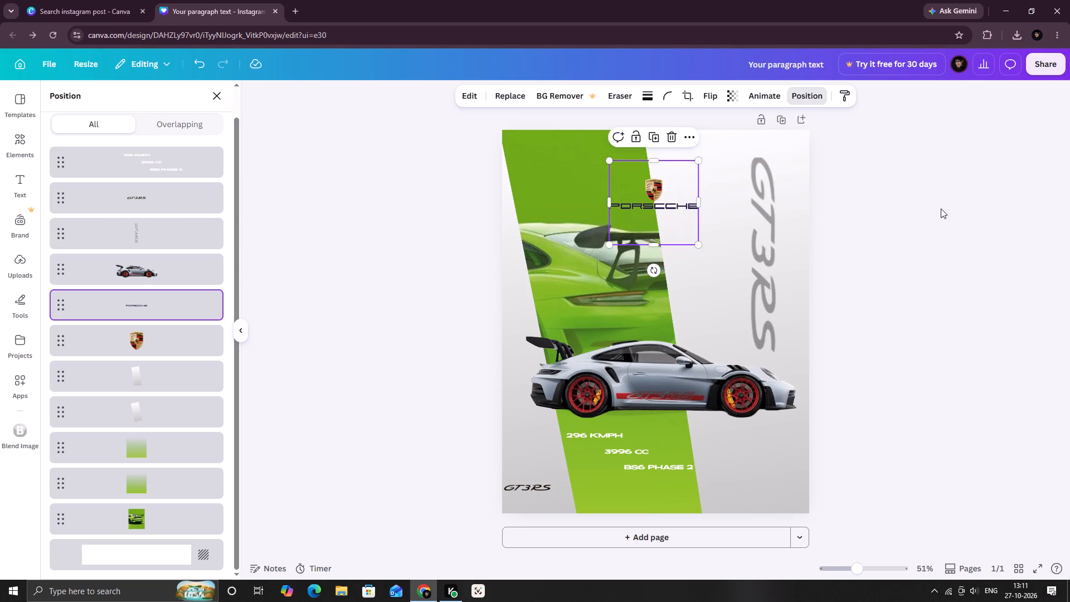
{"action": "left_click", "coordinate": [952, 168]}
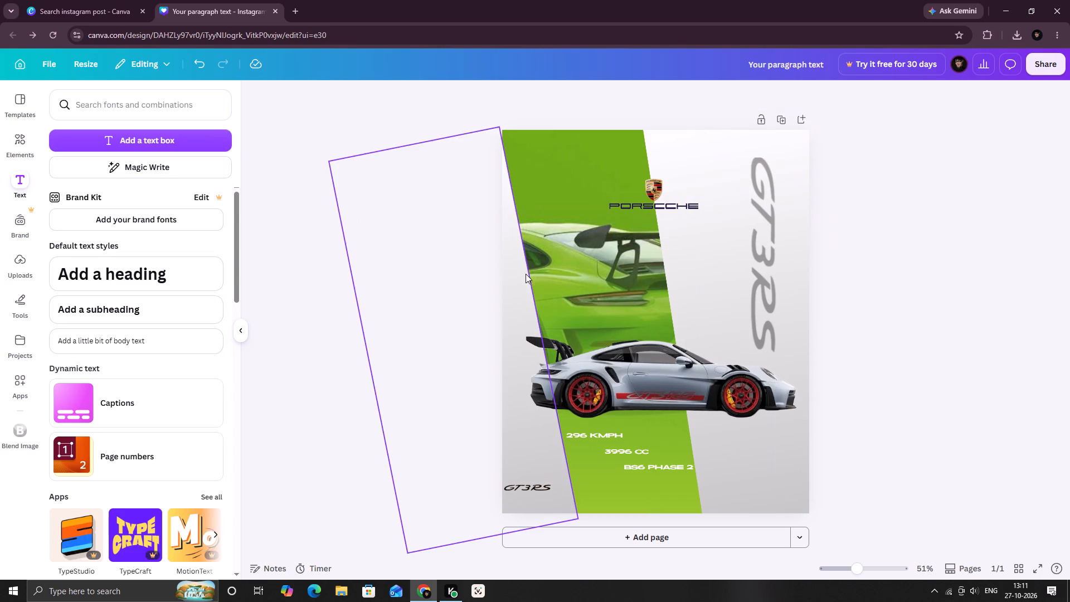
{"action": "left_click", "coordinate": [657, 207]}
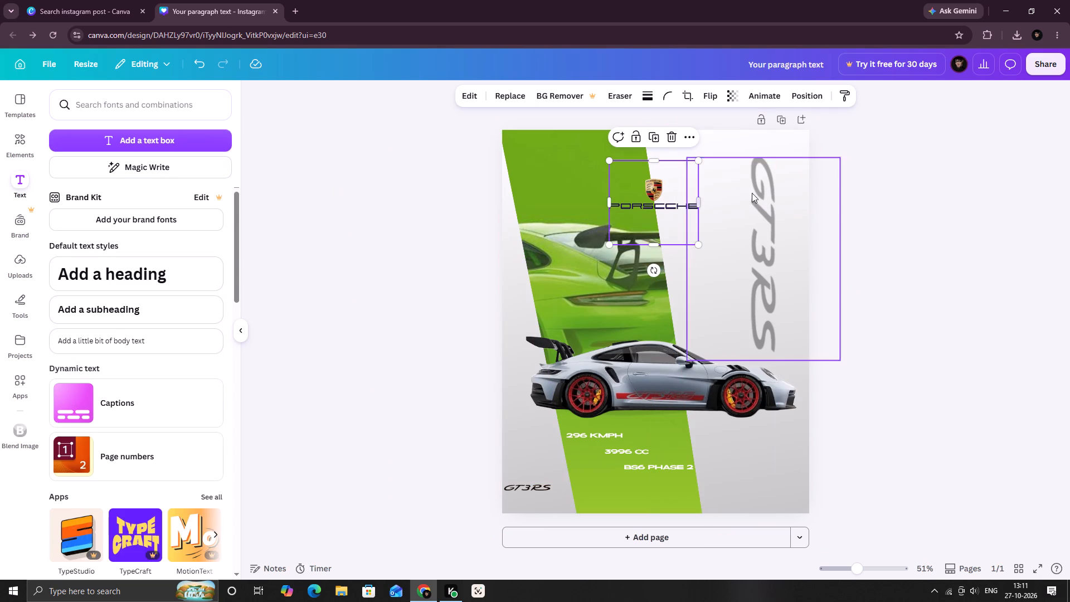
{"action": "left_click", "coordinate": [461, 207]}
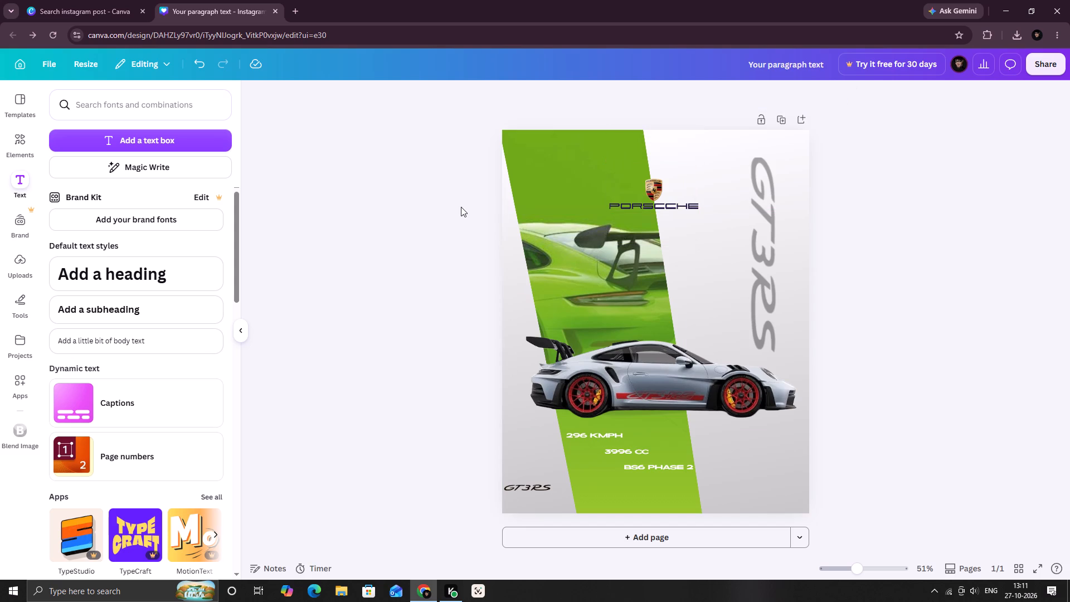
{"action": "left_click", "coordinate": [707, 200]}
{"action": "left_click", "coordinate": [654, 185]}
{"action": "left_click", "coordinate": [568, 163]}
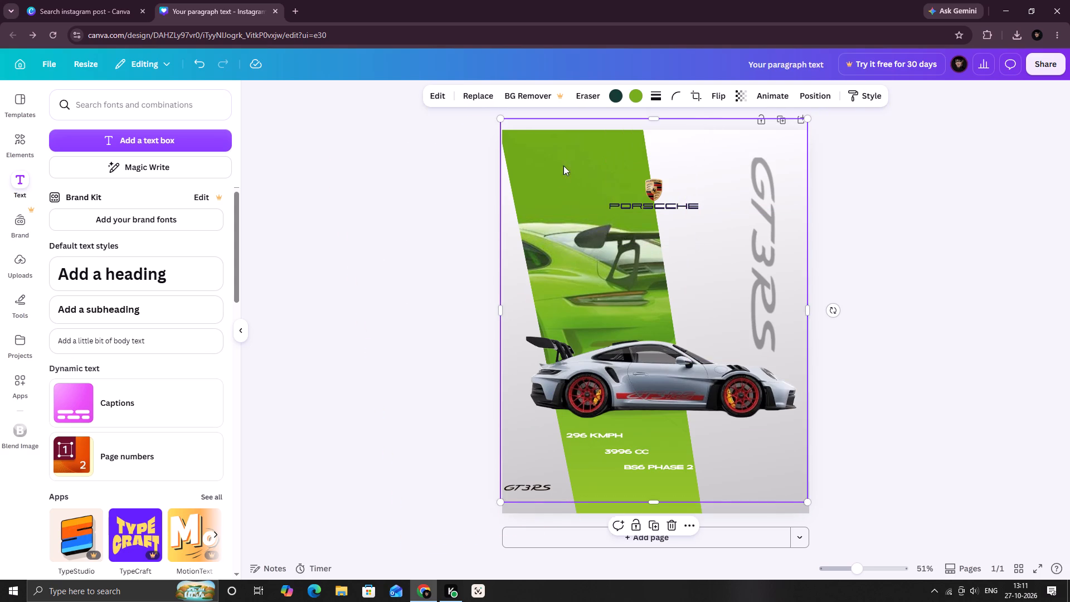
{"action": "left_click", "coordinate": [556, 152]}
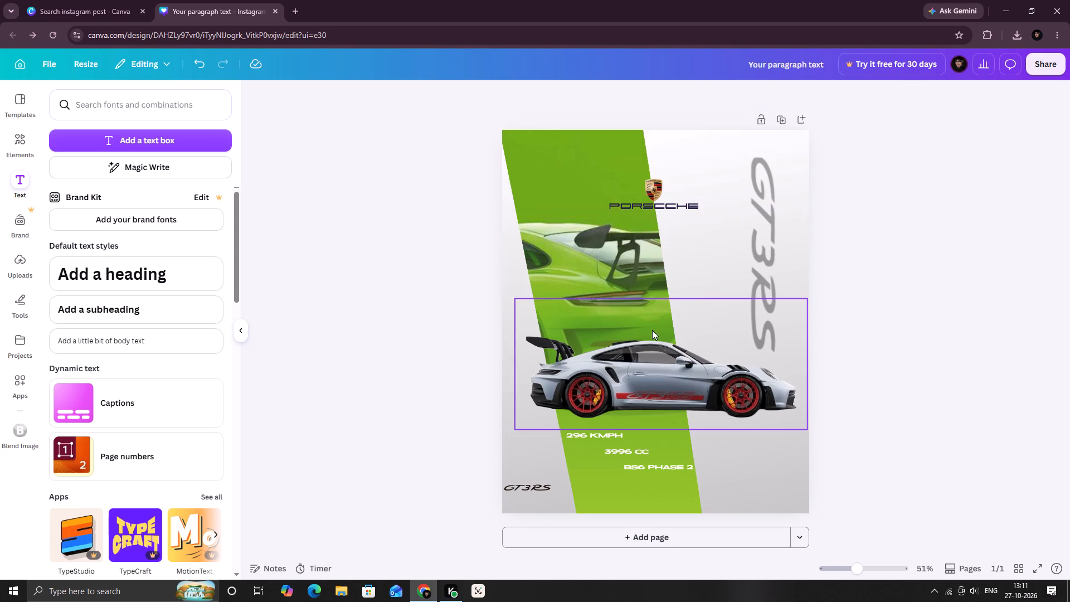
Move the vertical grey GT3RS logo slightly up and outward, close to the page's right edge above the car's nose.
{"action": "left_click", "coordinate": [786, 208]}
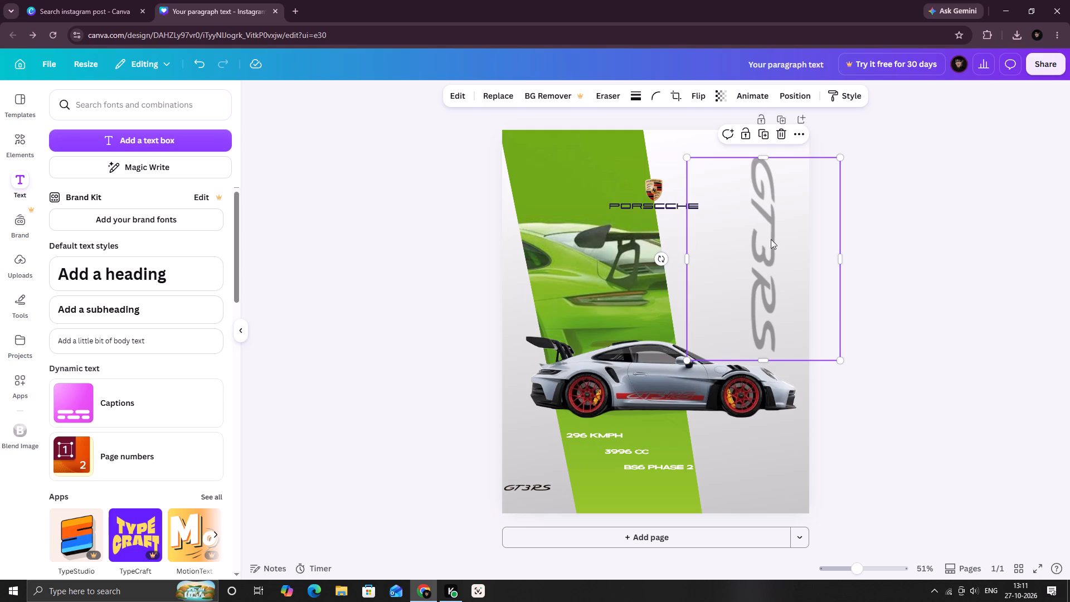
{"action": "left_click_drag", "start_coordinate": [767, 245], "coordinate": [770, 248]}
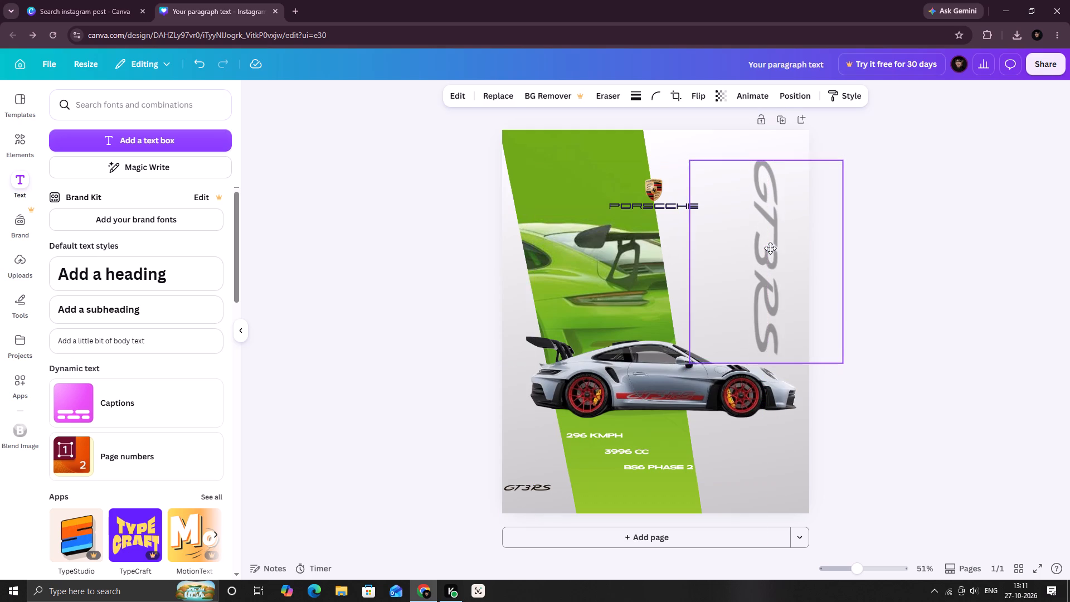
{"action": "left_click_drag", "start_coordinate": [770, 248], "coordinate": [779, 245]}
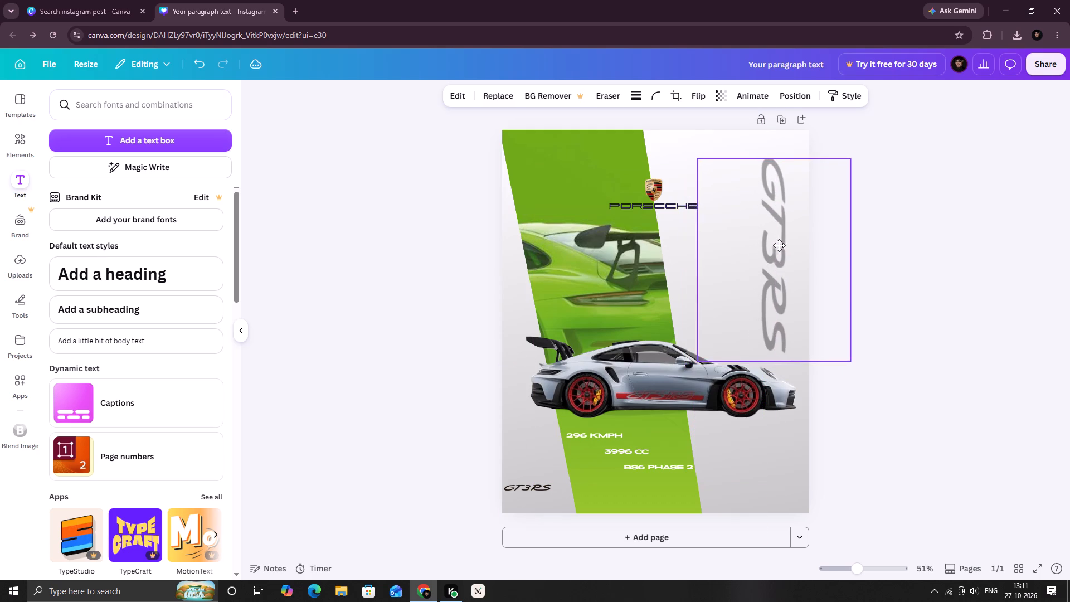
{"action": "left_click_drag", "start_coordinate": [779, 245], "coordinate": [787, 237]}
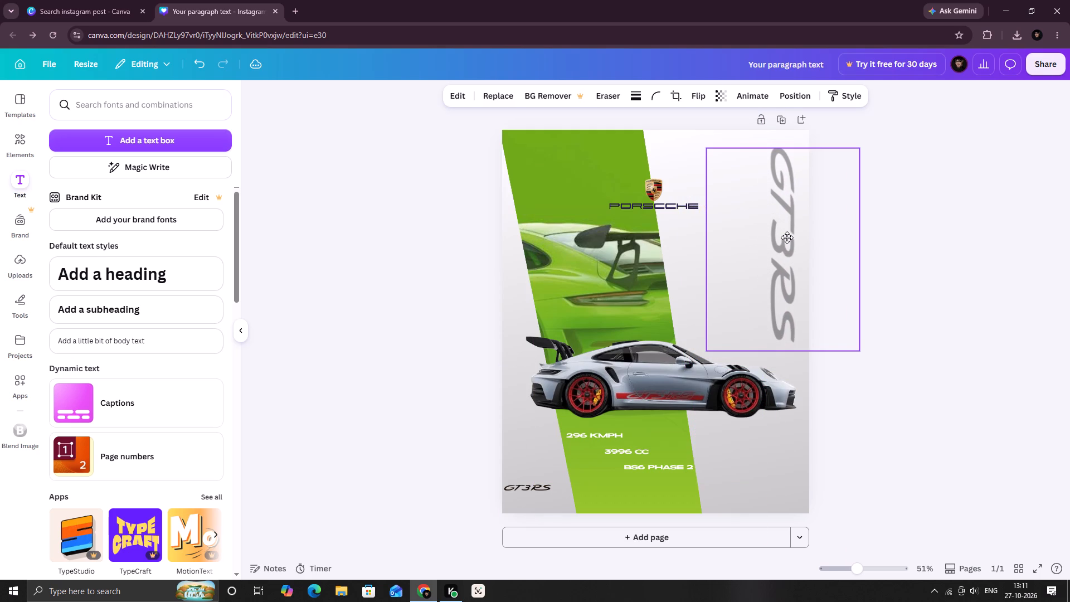
{"action": "left_click_drag", "start_coordinate": [787, 237], "coordinate": [786, 241]}
{"action": "left_click", "coordinate": [927, 239]}
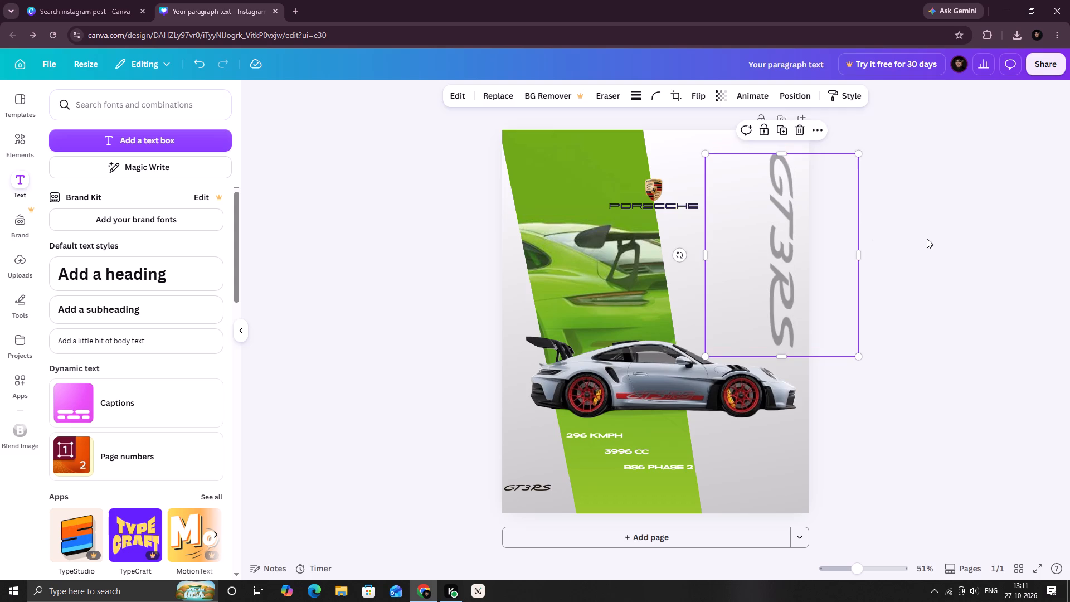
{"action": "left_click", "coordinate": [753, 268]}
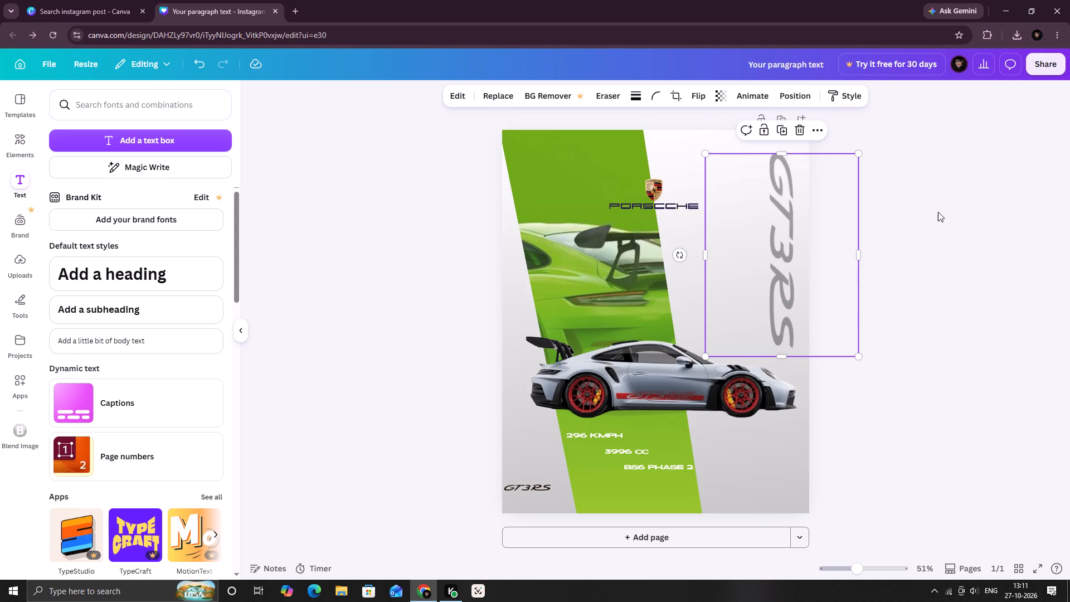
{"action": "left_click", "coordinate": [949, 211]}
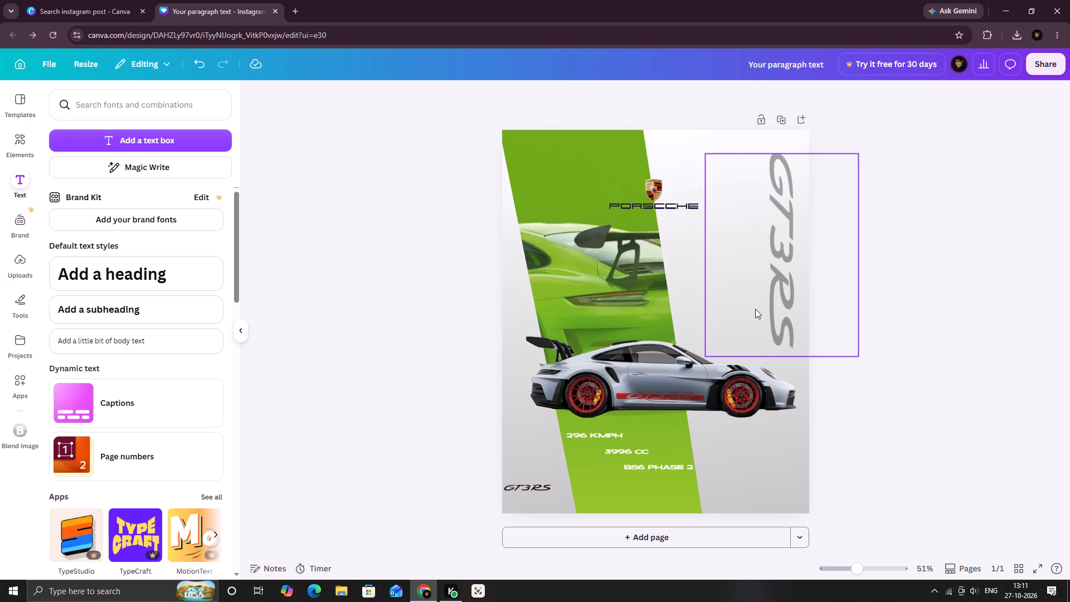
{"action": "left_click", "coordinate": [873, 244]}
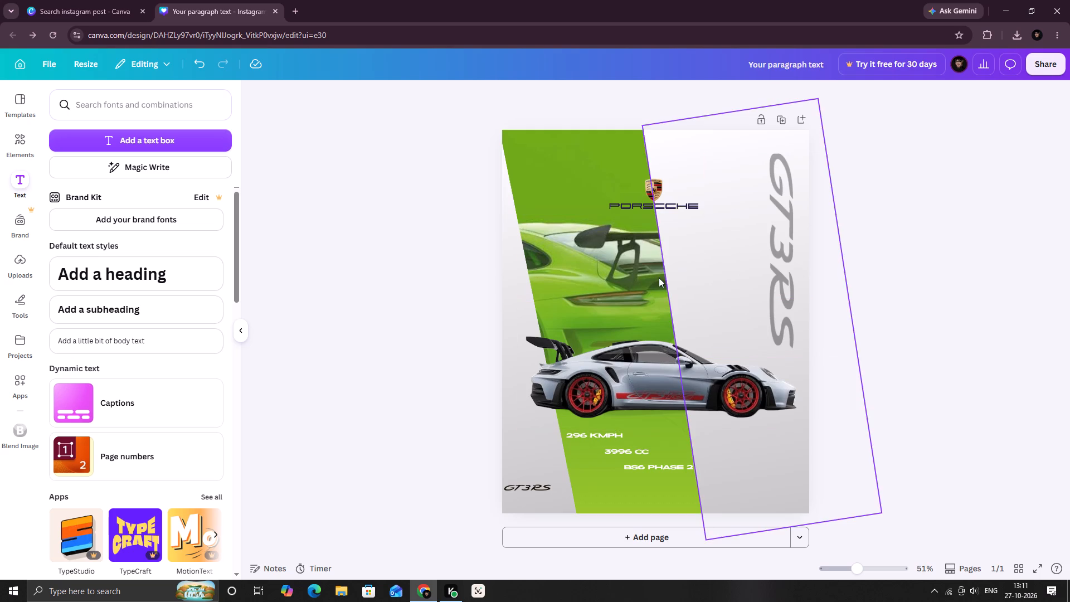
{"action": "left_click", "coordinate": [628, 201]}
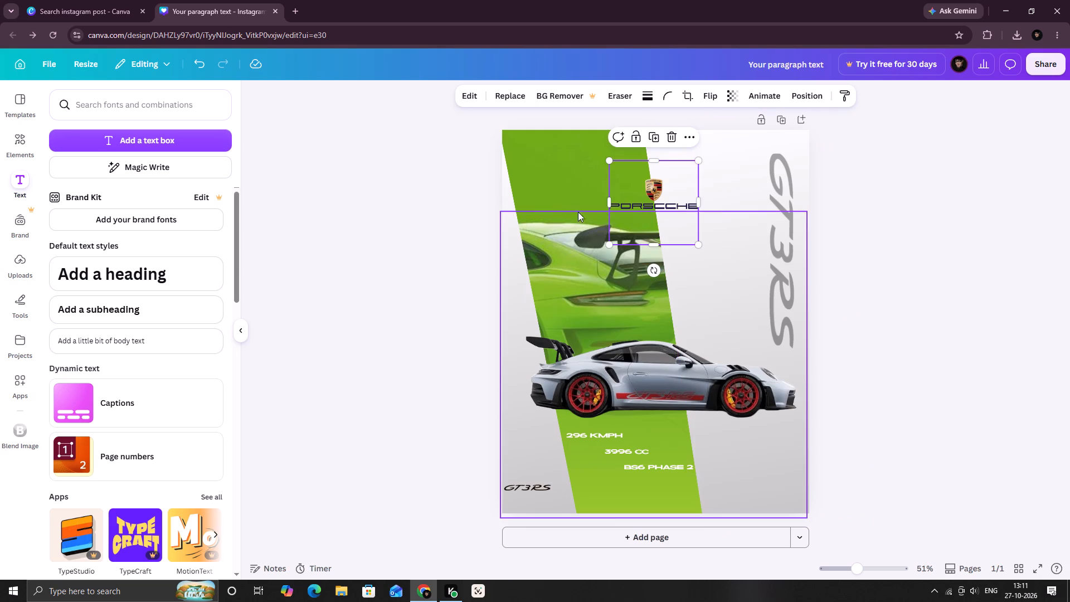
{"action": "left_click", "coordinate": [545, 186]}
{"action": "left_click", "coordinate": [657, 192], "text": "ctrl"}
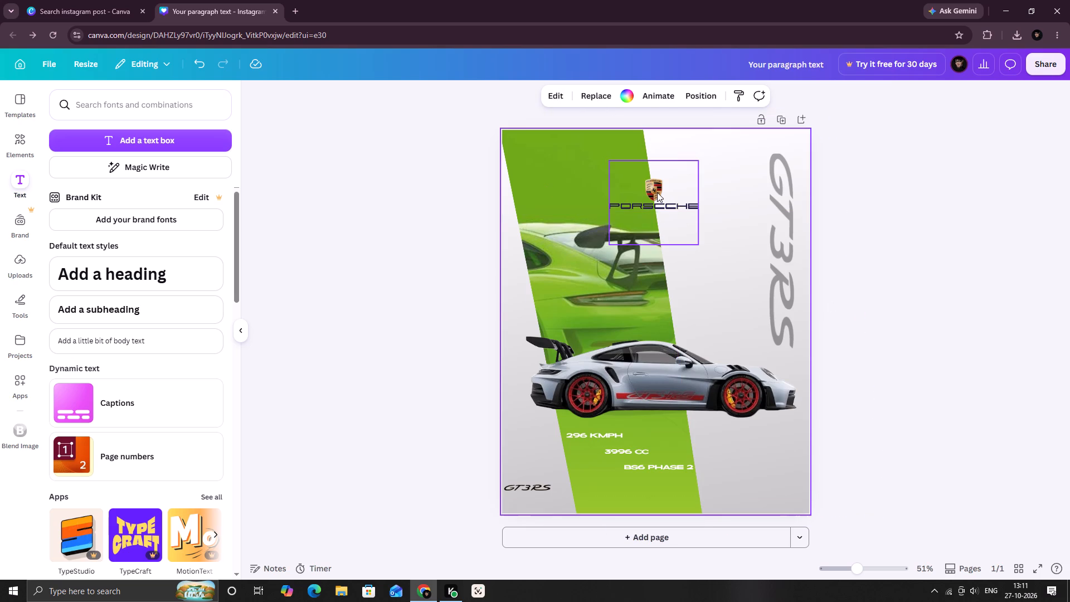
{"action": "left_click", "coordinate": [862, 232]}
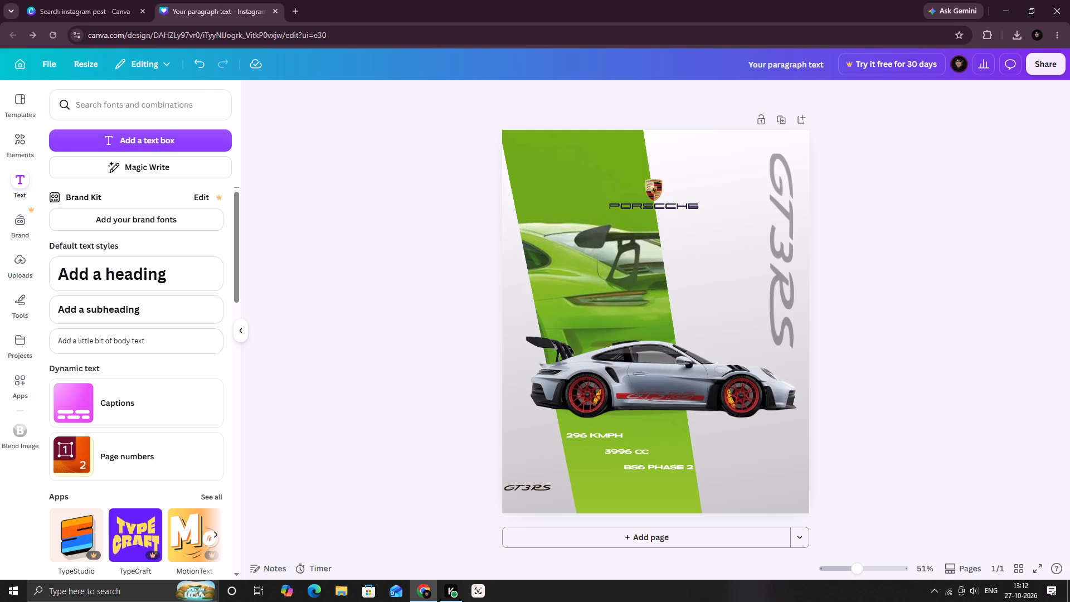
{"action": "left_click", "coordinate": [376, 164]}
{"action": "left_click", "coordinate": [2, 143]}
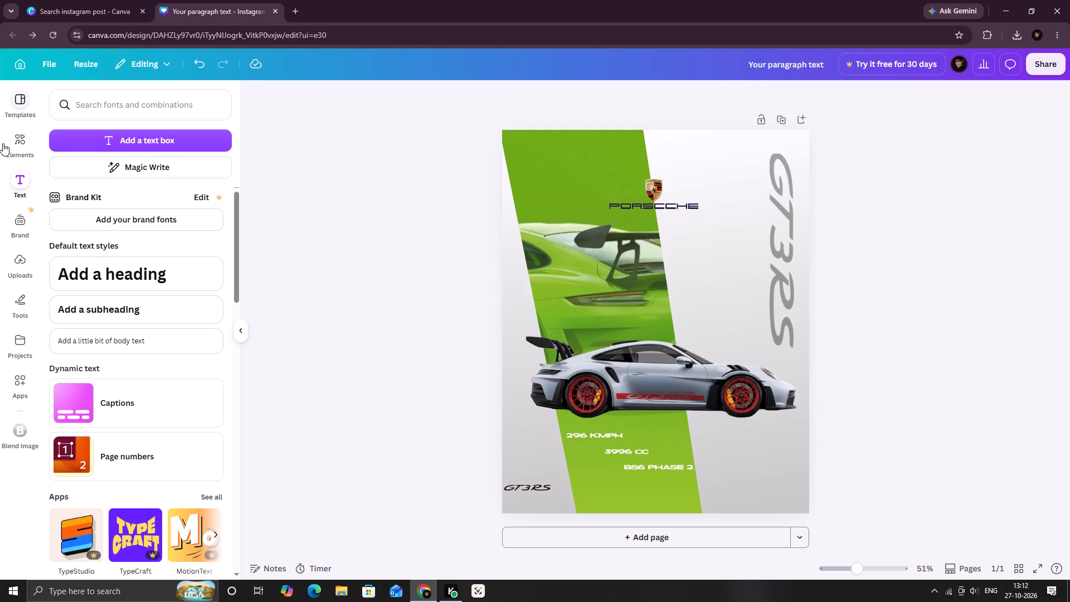
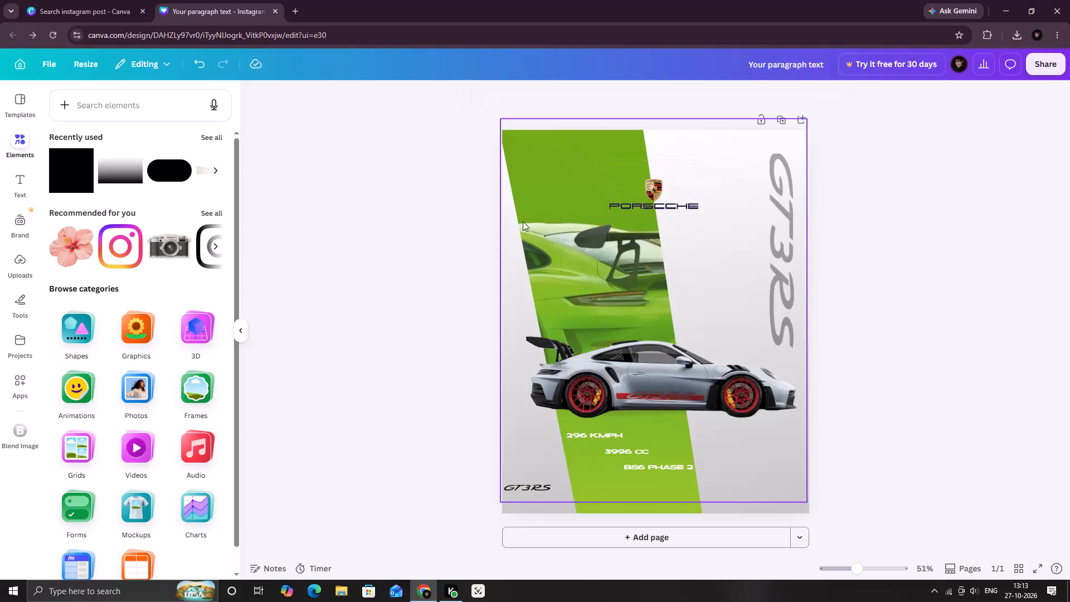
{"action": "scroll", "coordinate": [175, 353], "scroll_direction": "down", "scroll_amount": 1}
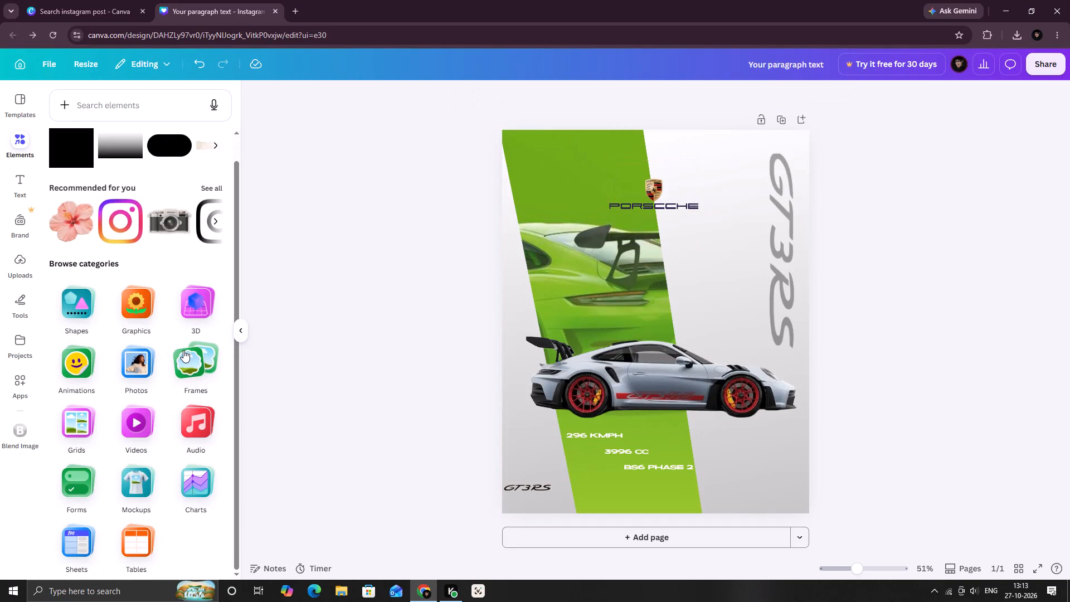